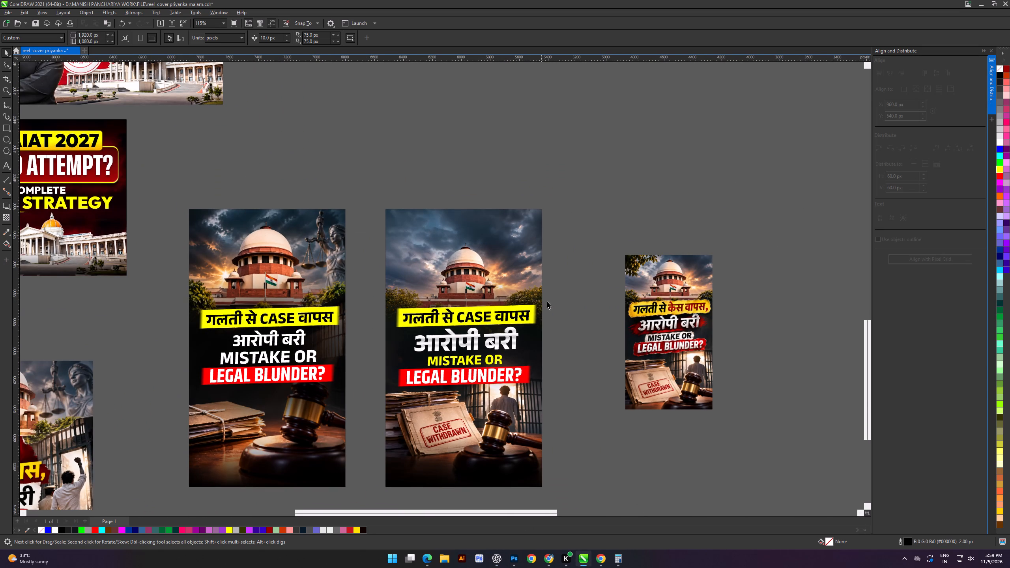
left_click(577, 312)
scroll(525, 327, "up", 8, "shift")
scroll(511, 351, "down", 5, "shift")
left_click(646, 340)
scroll(544, 307, "down", 4, "shift")
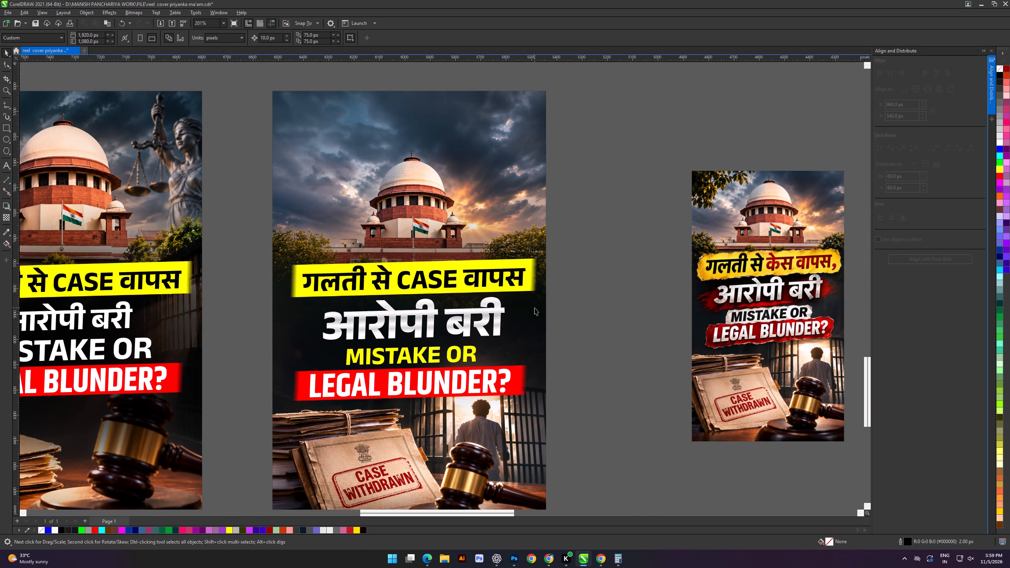
scroll(535, 308, "down", 2, "shift")
left_click(610, 327, "shift")
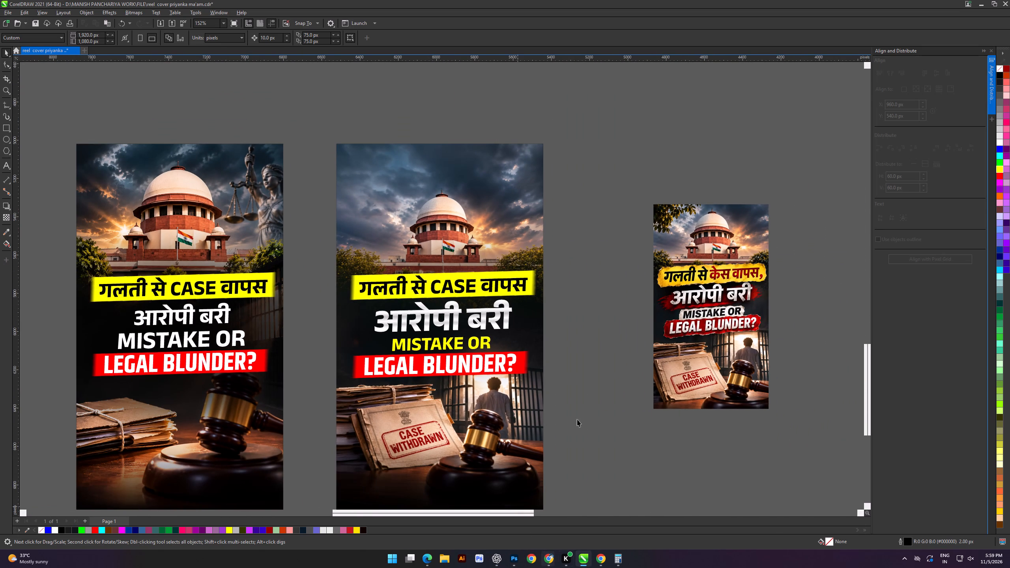
left_click(558, 252)
scroll(517, 246, "down", 4)
scroll(448, 275, "up", 2)
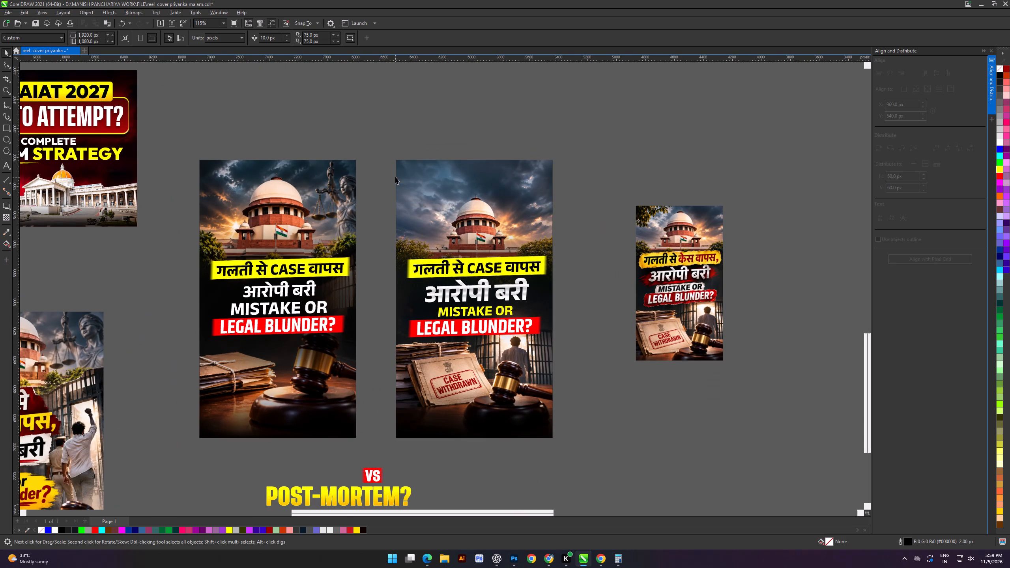
key("Print")
left_click_drag(377, 146, 582, 464)
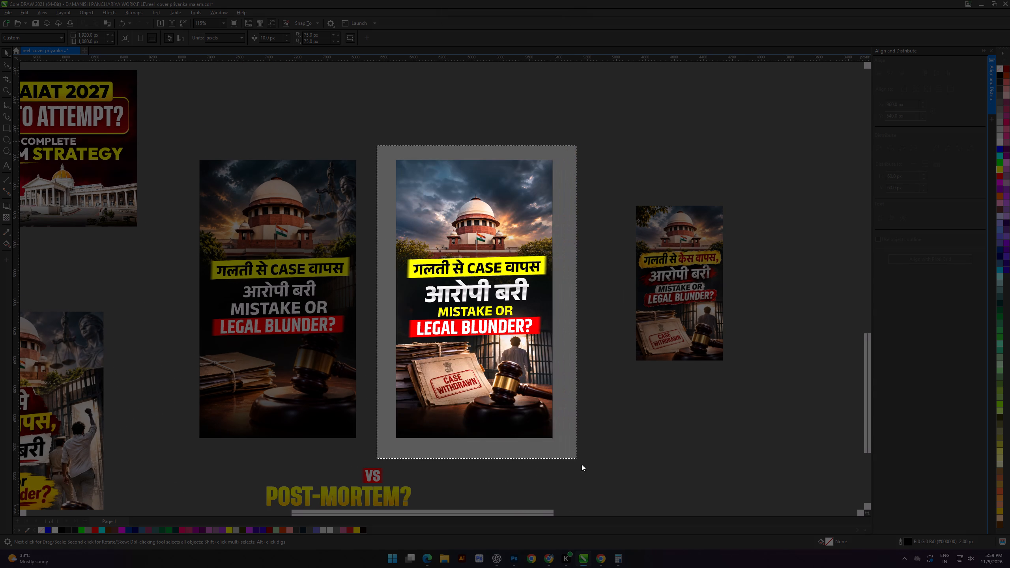
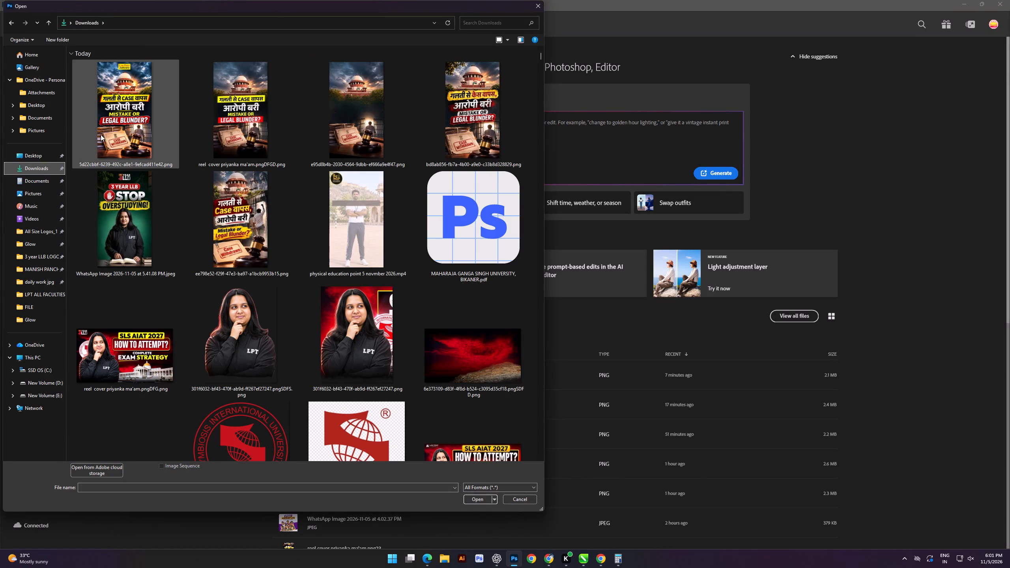
Switch to Photoshop and open the branded "गलती से CASE वापस" cover PNG from Downloads, declining to update it from disk.
double_click(109, 120)
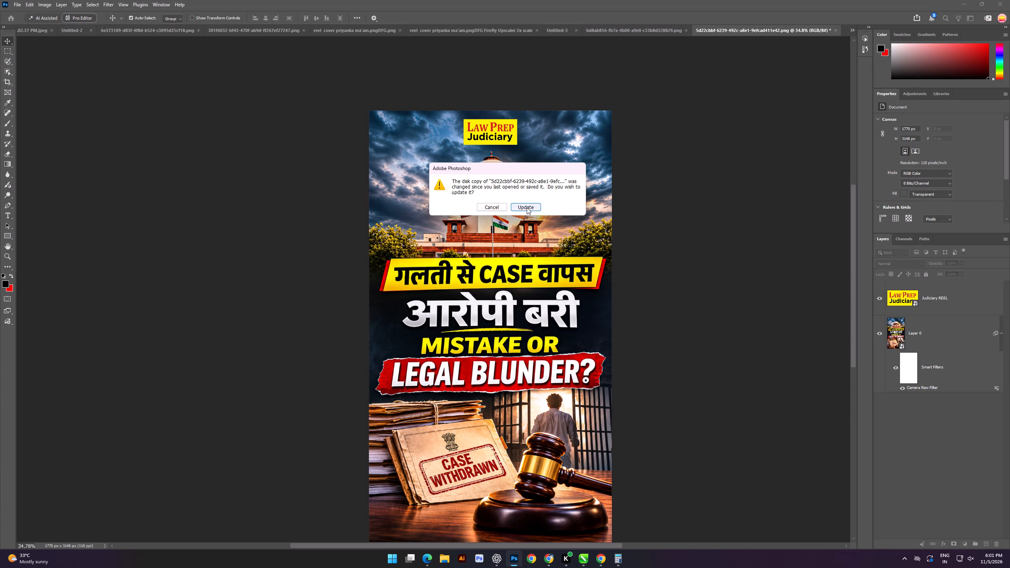
left_click(499, 206)
Brush a selection on Layer 0 around the "MISTAKE OR" text and the red "LEGAL BLUNDER?" strip.
scroll(667, 255, "down", 3)
scroll(518, 372, "up", 8)
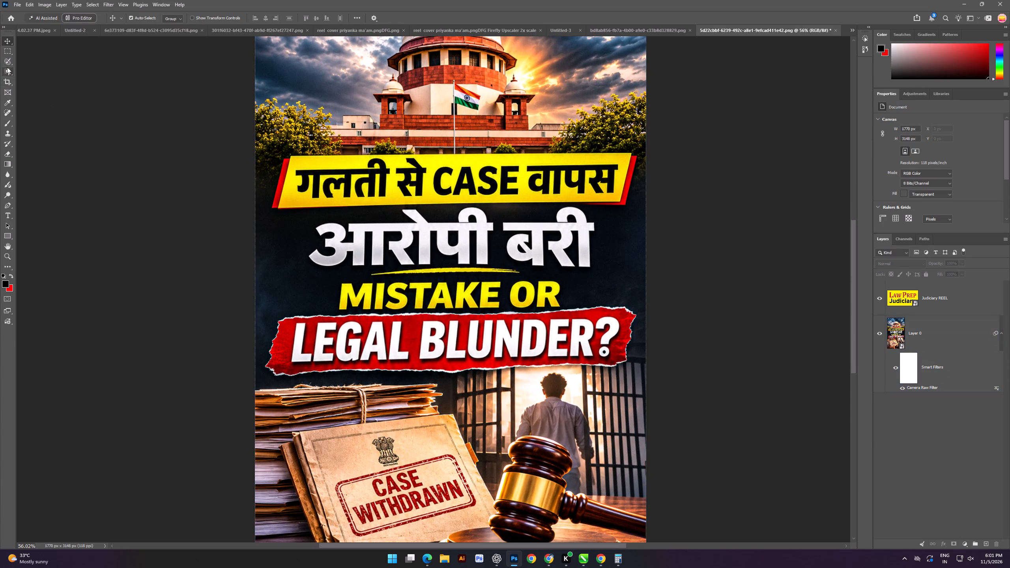
left_click(7, 67)
left_click(7, 62)
scroll(298, 312, "up", 4)
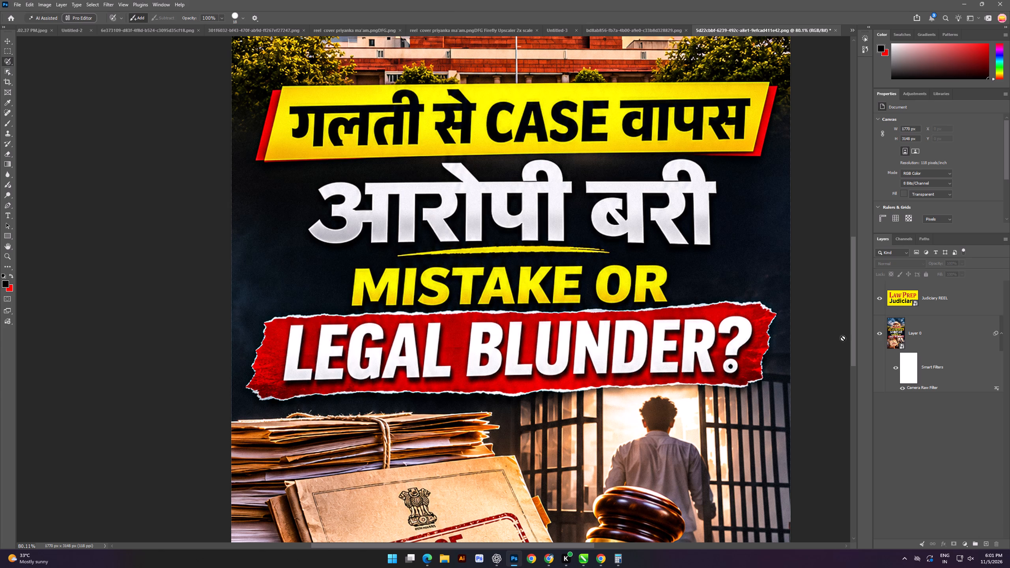
left_click(888, 334)
left_click(337, 400)
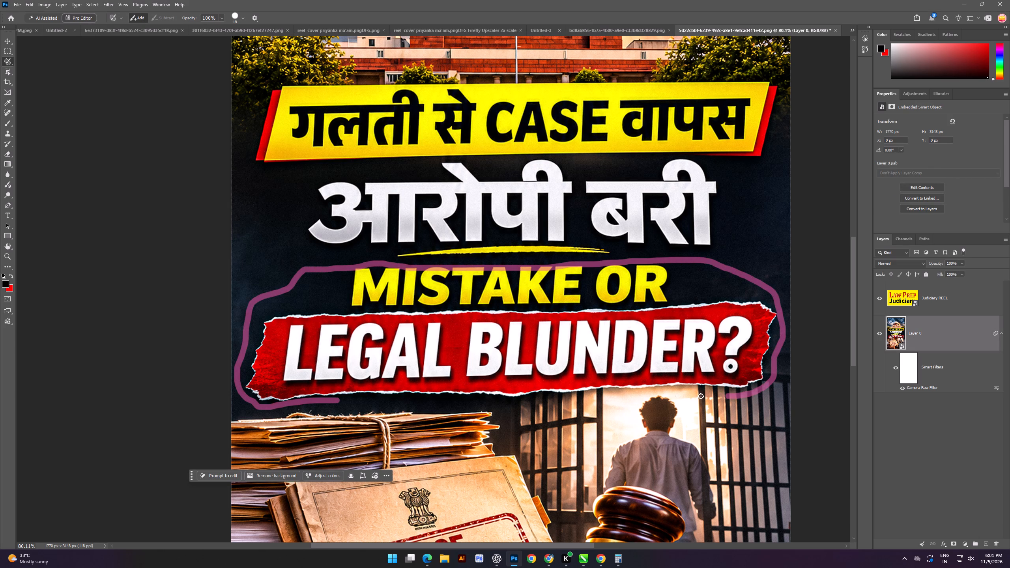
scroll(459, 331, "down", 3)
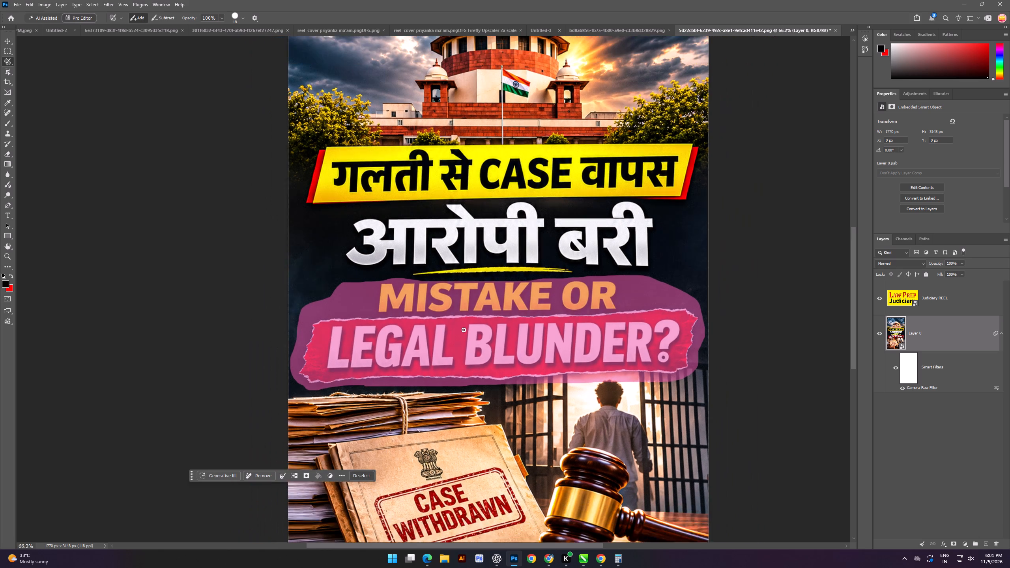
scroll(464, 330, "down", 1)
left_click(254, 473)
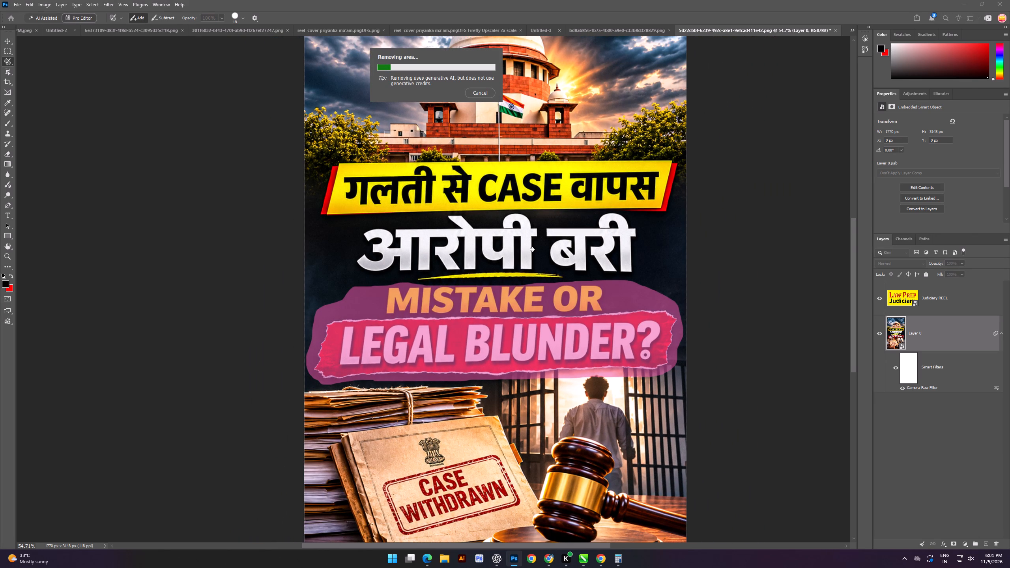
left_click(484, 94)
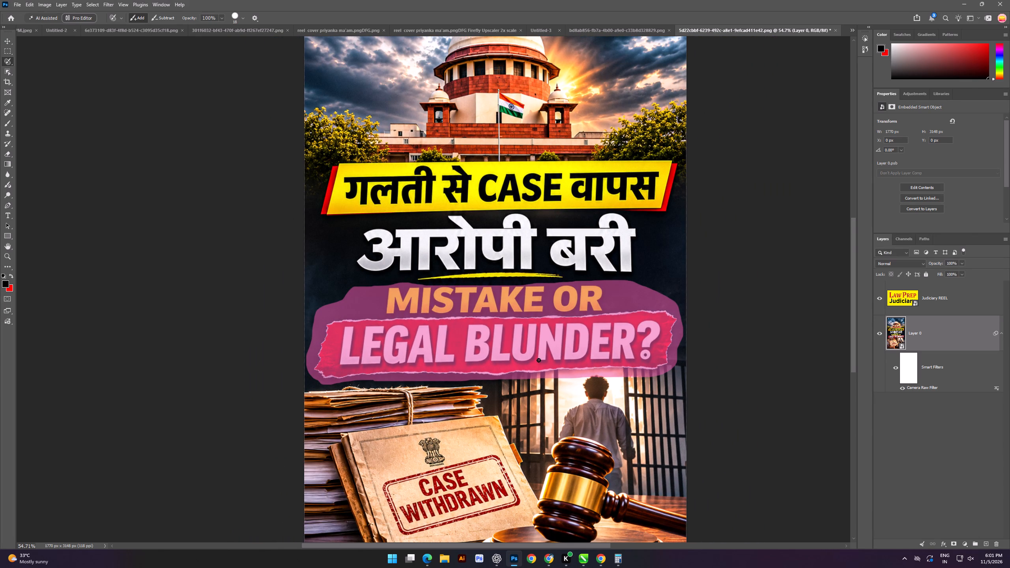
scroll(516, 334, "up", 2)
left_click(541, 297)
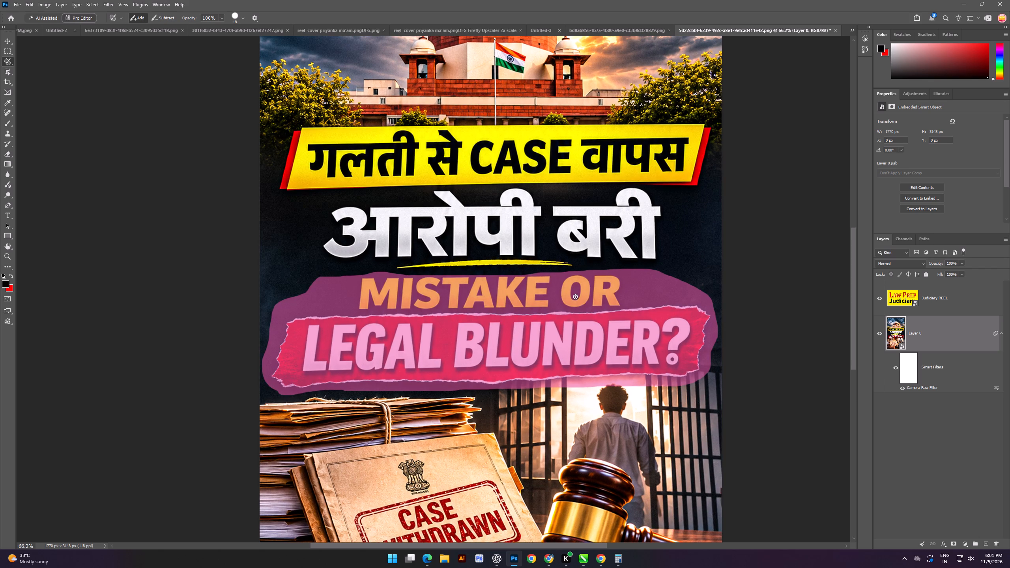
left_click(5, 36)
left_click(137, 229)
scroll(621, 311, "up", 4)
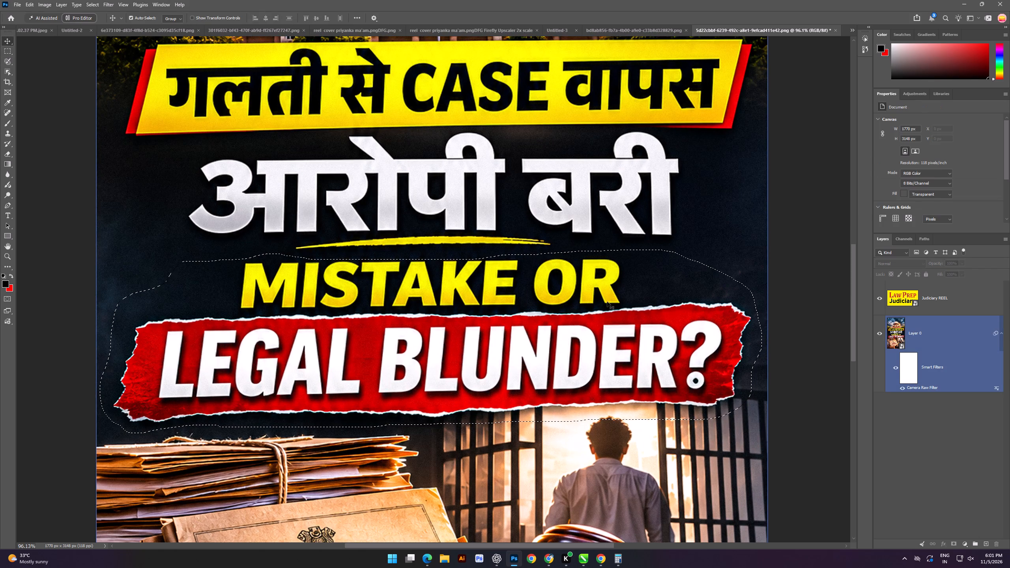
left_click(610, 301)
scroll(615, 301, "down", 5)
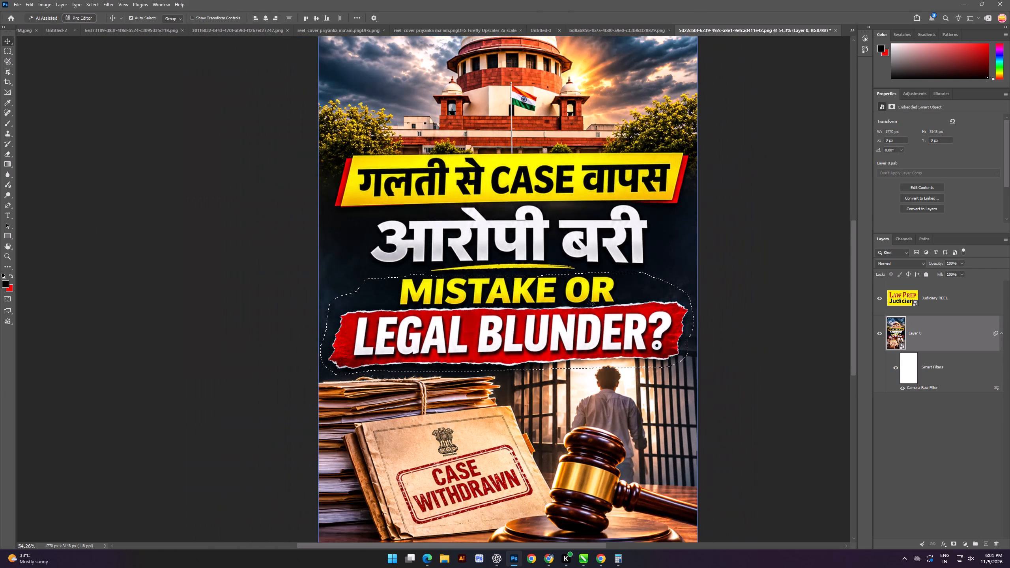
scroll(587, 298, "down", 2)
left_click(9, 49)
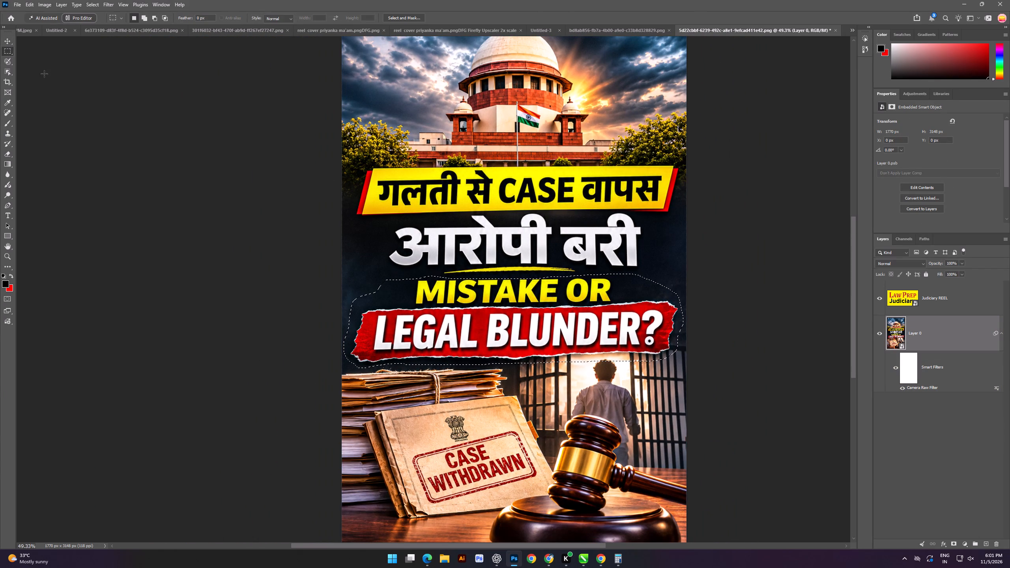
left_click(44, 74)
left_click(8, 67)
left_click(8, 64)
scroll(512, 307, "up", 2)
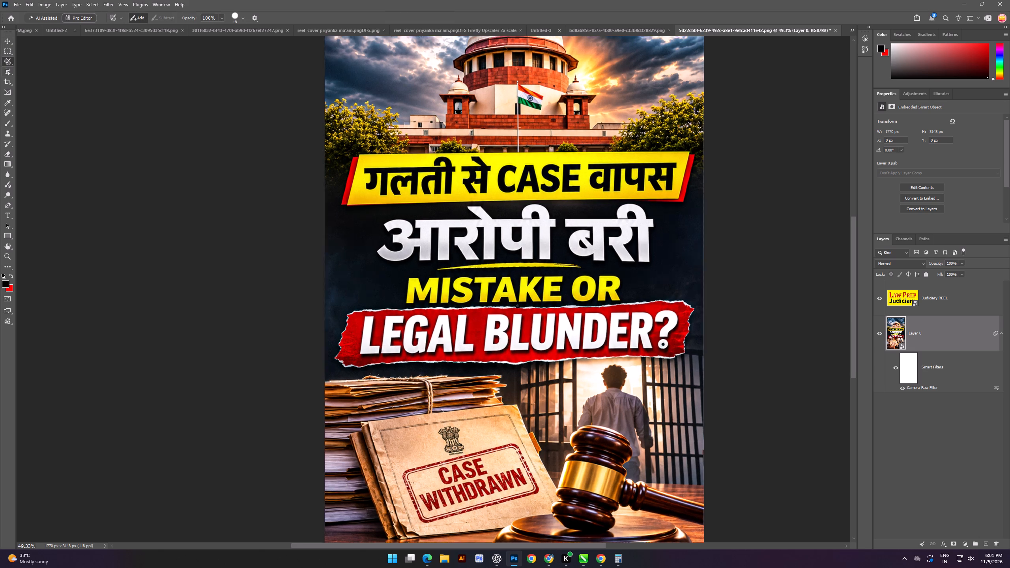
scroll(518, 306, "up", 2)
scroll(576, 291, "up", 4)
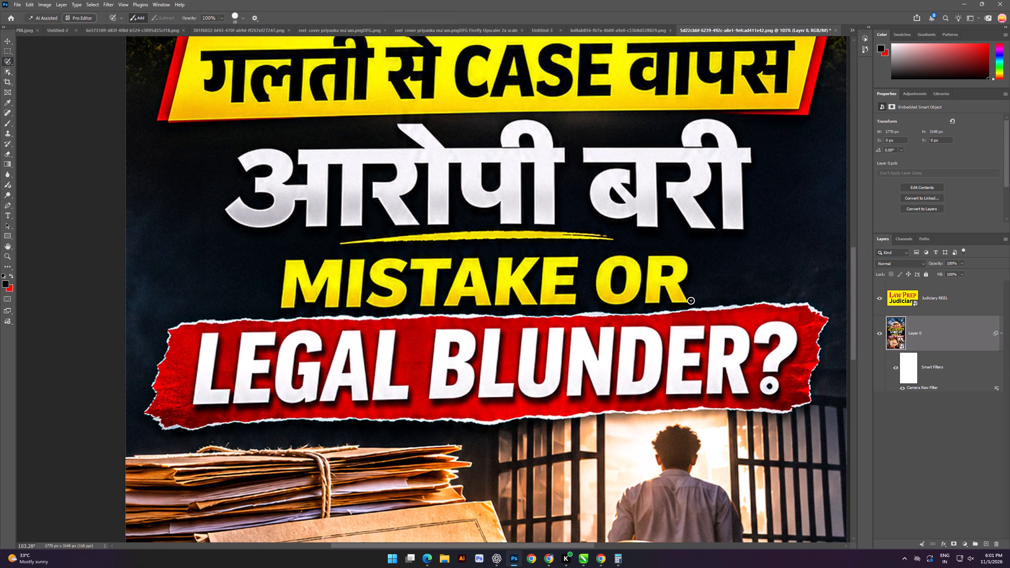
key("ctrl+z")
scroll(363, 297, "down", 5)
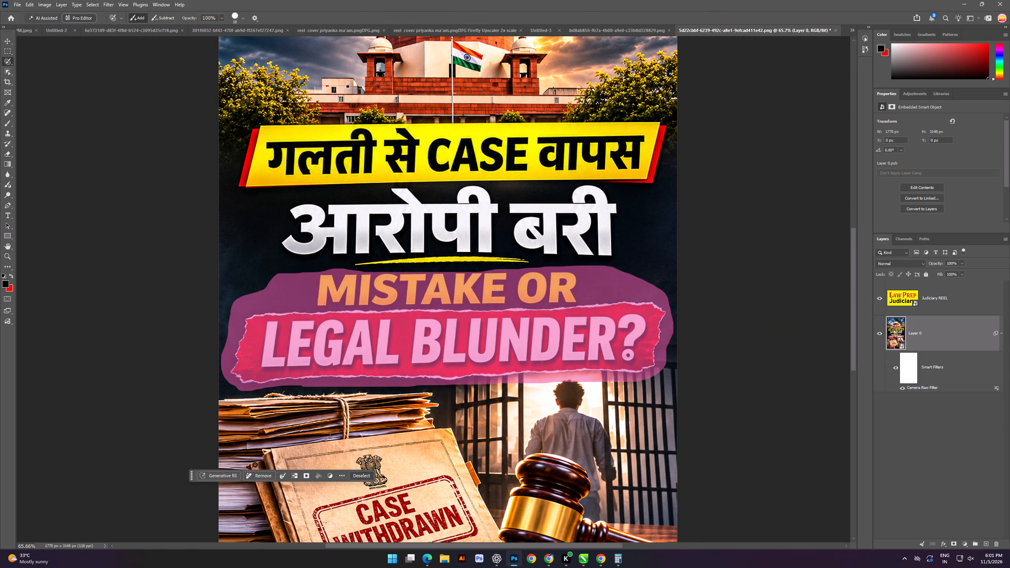
Remove the selected "MISTAKE OR LEGAL BLUNDER?" text and red strip with the Remove command.
left_click(259, 478)
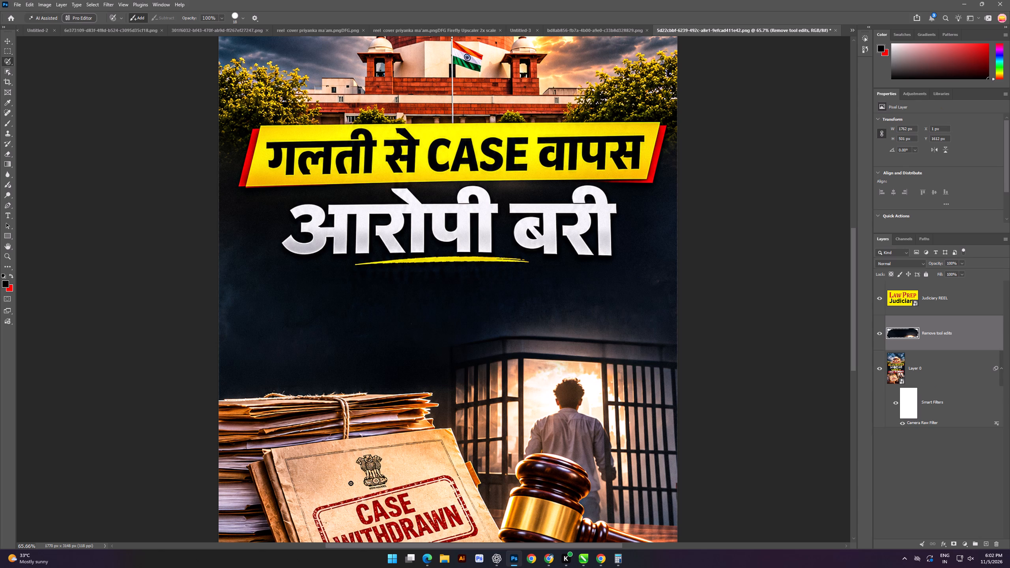
Merge the remove-edits layer with Layer 0, keeping the Judiciary logo layer separate.
scroll(565, 427, "down", 5)
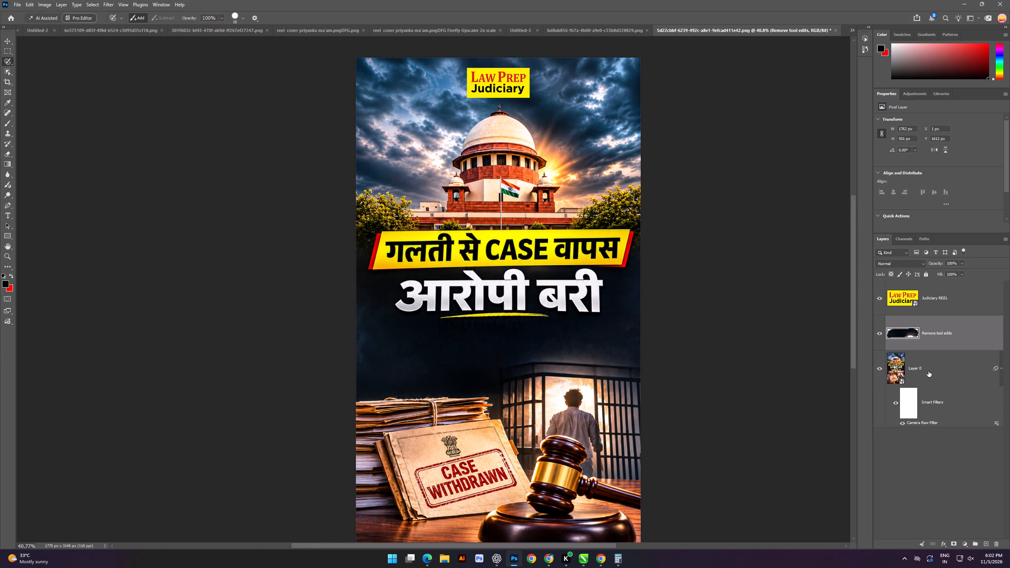
left_click(938, 376, "ctrl")
key("ctrl+e")
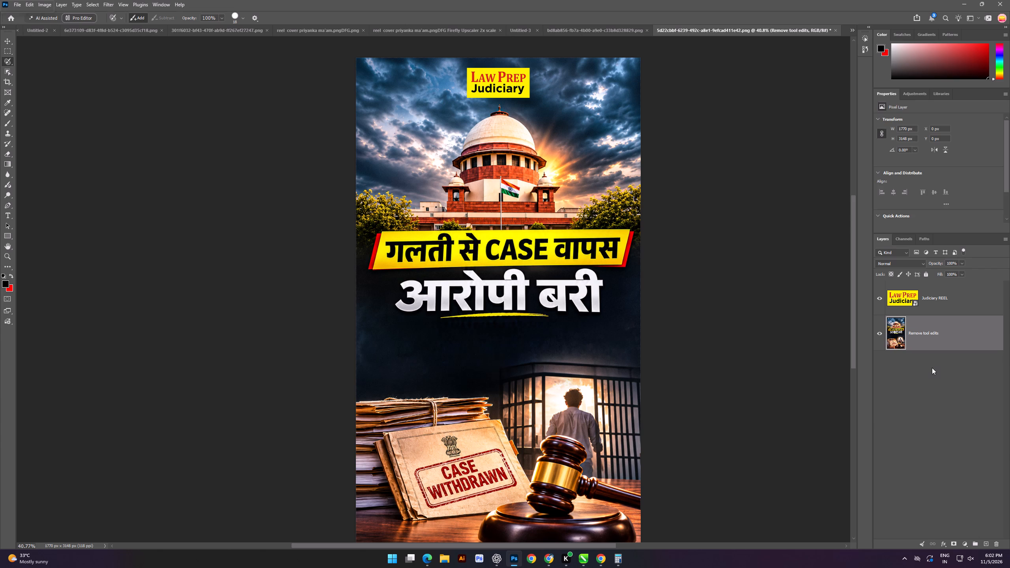
Save the cleaned cover as a PNG copy in Downloads, adding "sdfds" to the file name.
scroll(875, 334, "down", 5)
scroll(456, 300, "down", 4)
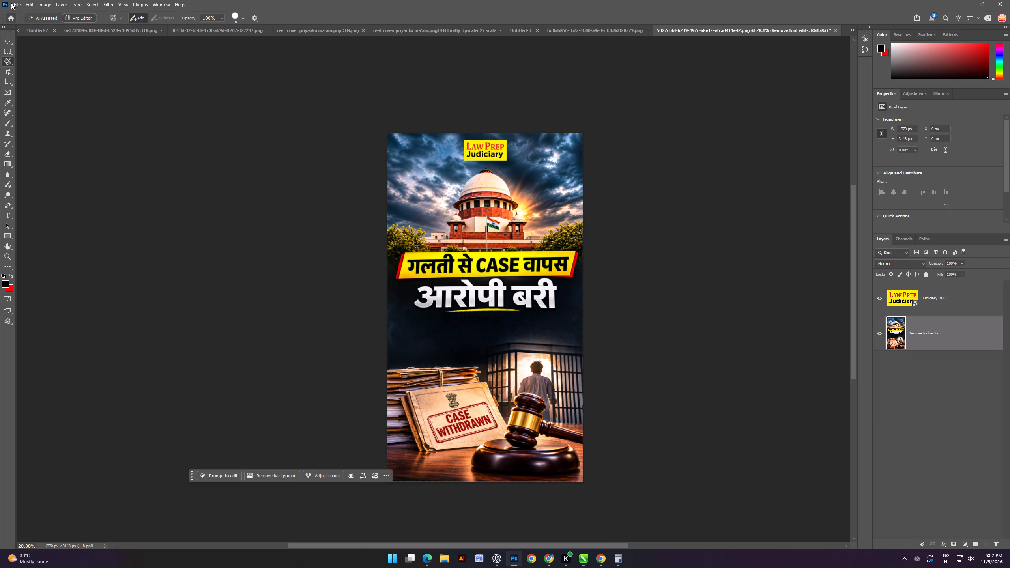
left_click(14, 0)
left_click(45, 140)
left_click(125, 141)
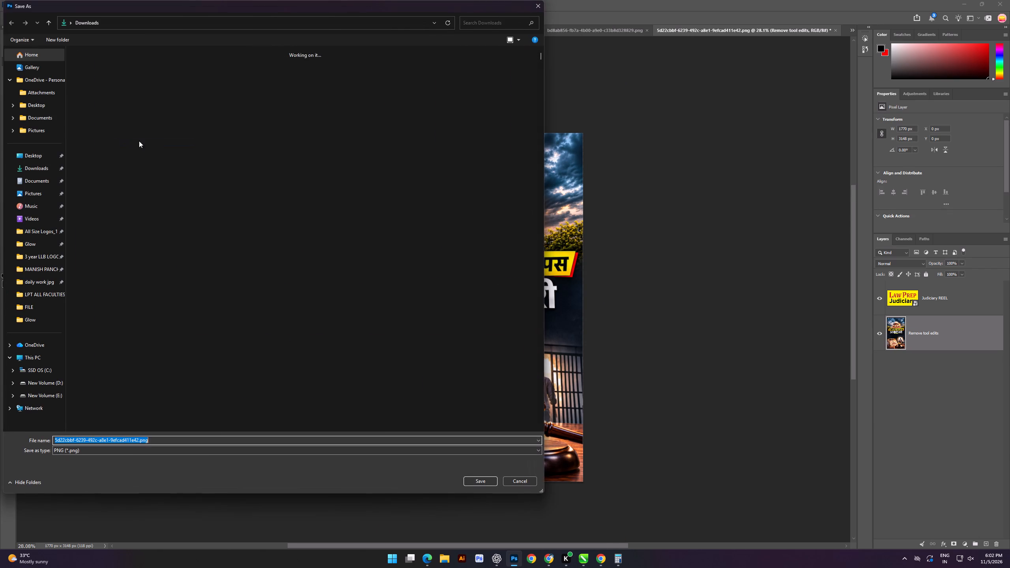
left_click(211, 444)
left_click(211, 440)
type("sdfds")
key("Return")
key("Return")
key("Return")
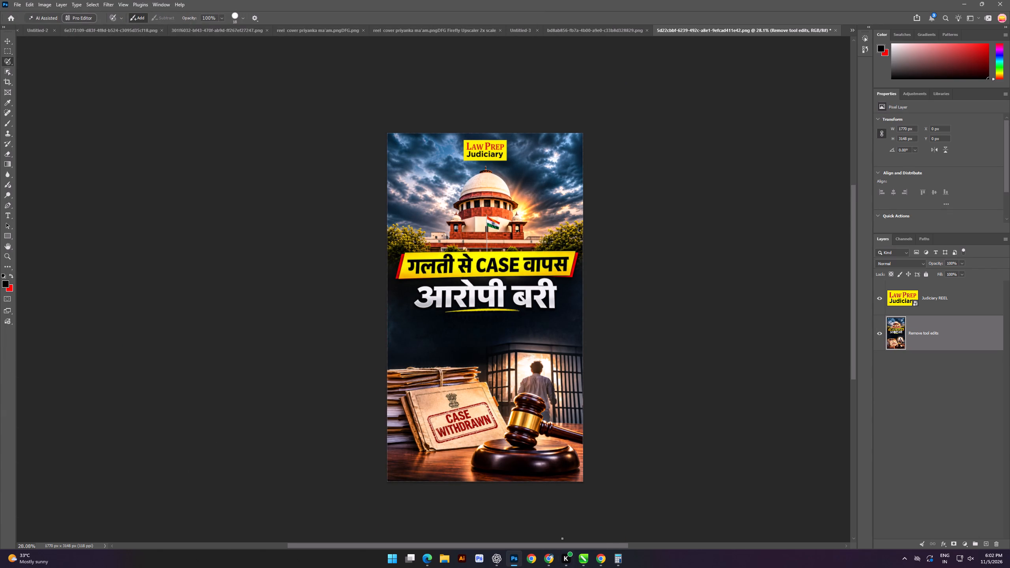
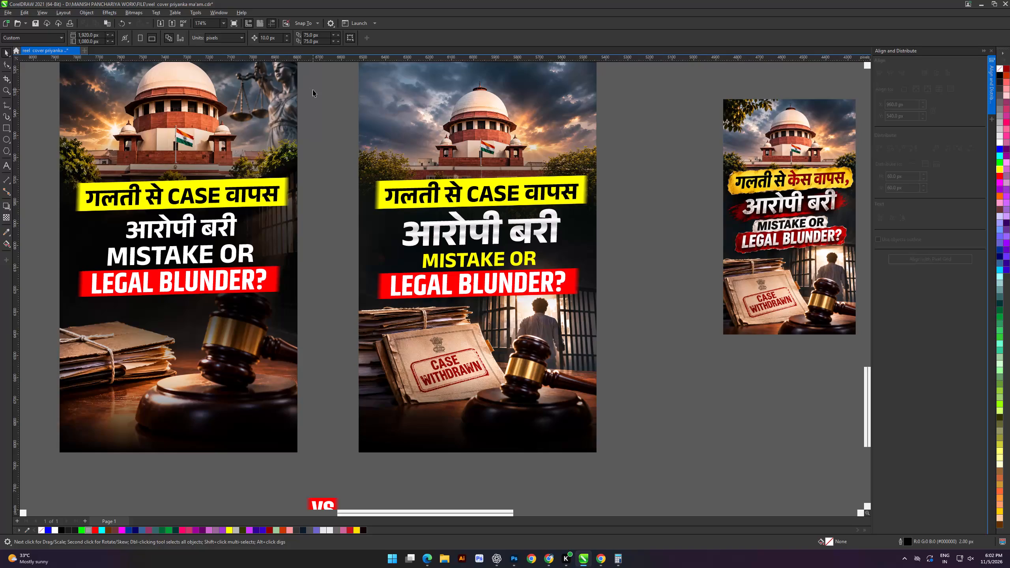
Move the small "गलती से केस वापस" reference cover farther right, clear of the two larger covers.
scroll(313, 90, "up", 6, "shift")
scroll(331, 0, "down", 6)
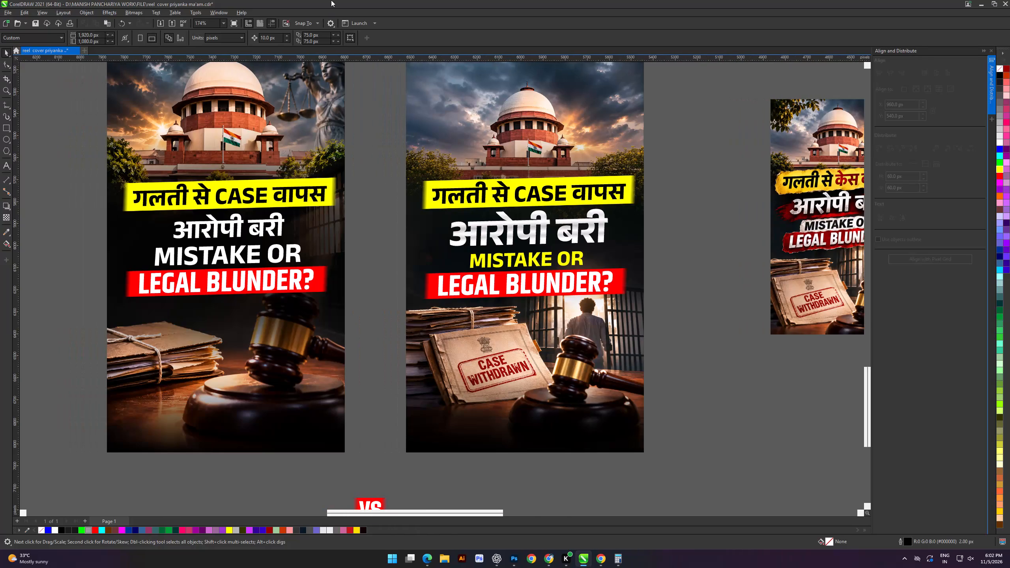
scroll(606, 161, "down", 20)
scroll(606, 161, "down", 2)
left_click_drag(605, 210, 616, 212)
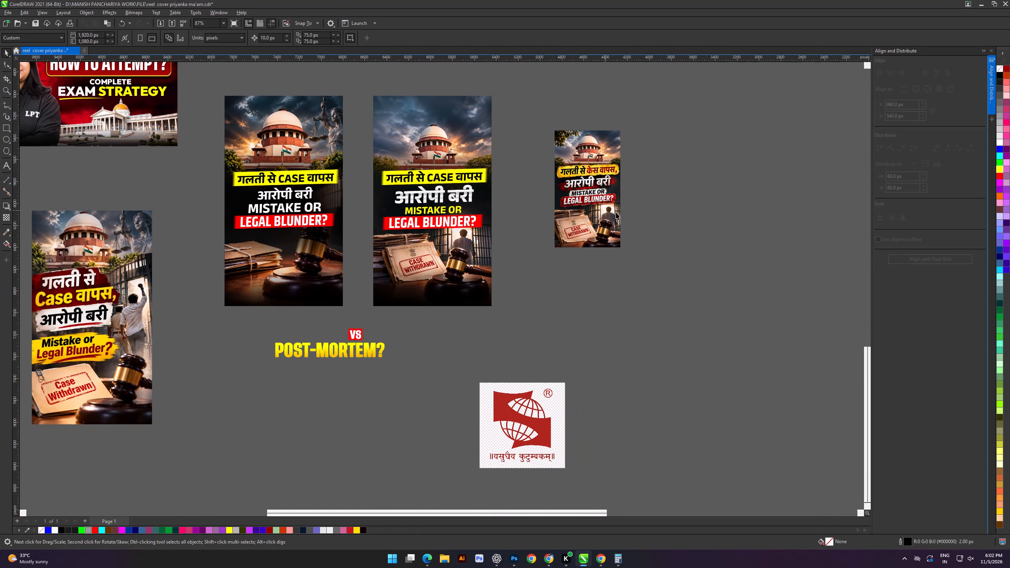
left_click_drag(616, 212, 791, 230)
Duplicate the "CASE WITHDRAWN" version of the large cover and place the copy directly to its right.
scroll(533, 209, "up", 6, "alt")
left_click_drag(358, 118, 532, 367)
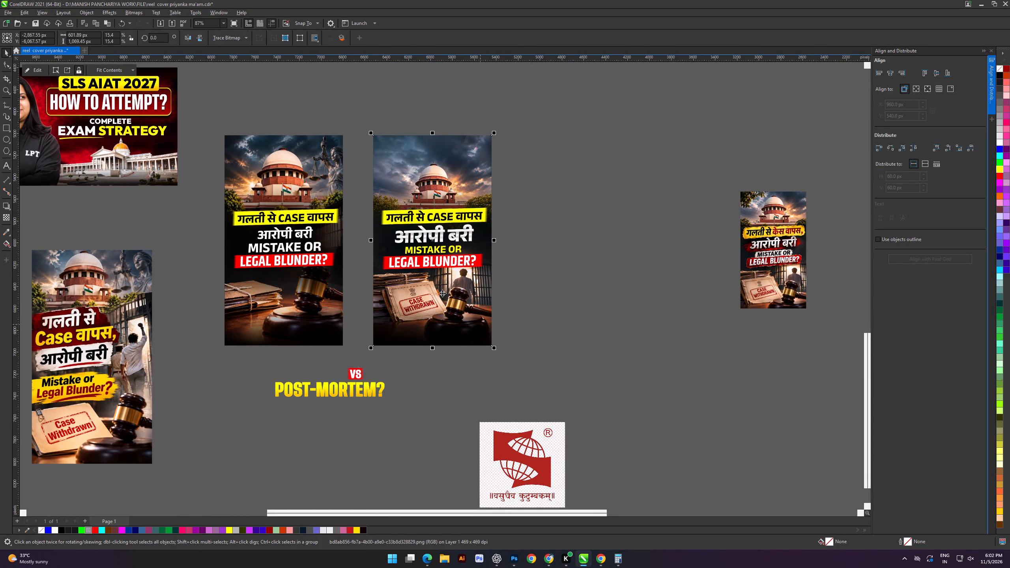
right_click_drag(432, 280, 566, 278)
left_click(595, 297)
left_click_drag(647, 398, 645, 385)
scroll(621, 318, "down", 4, "shift")
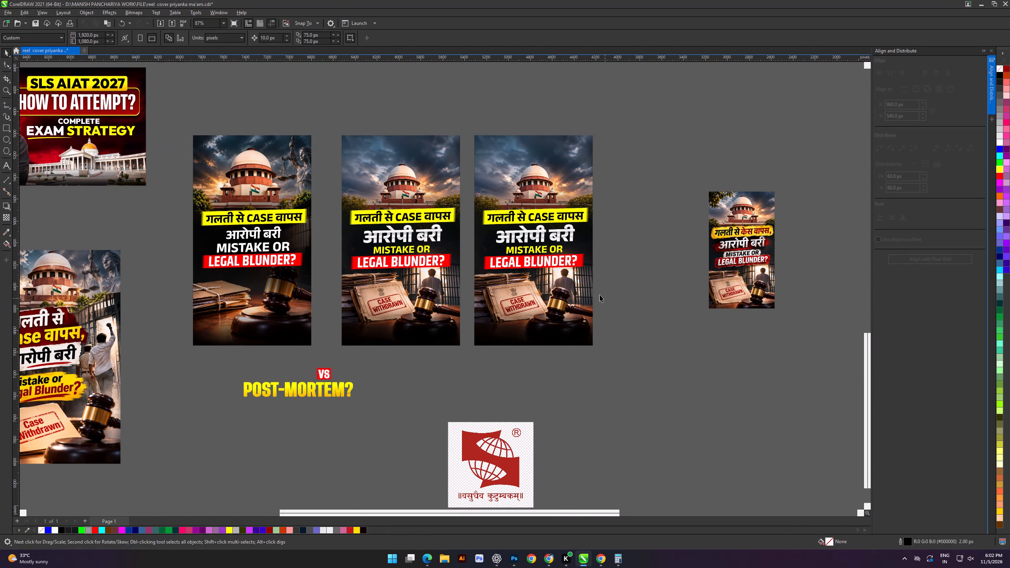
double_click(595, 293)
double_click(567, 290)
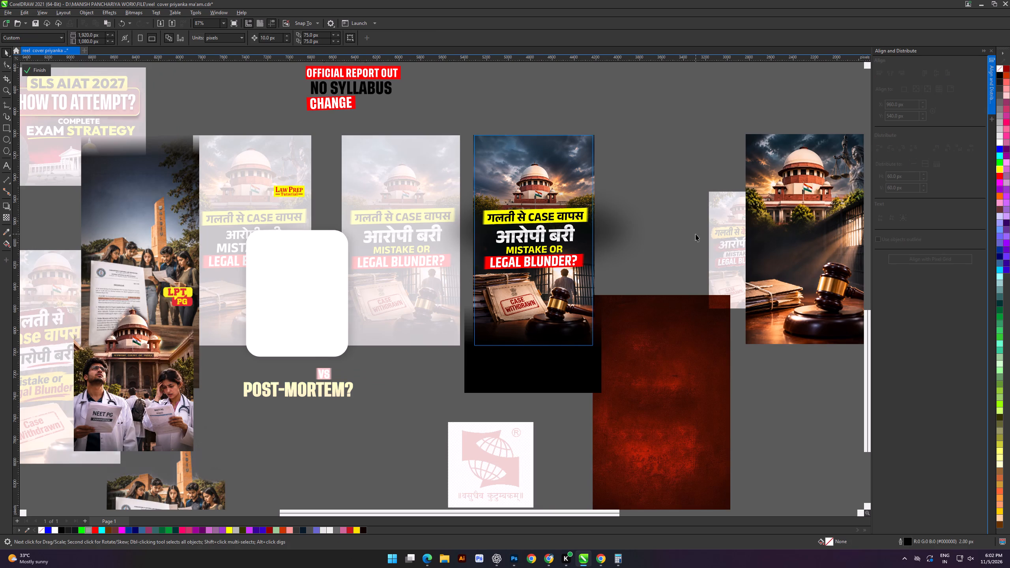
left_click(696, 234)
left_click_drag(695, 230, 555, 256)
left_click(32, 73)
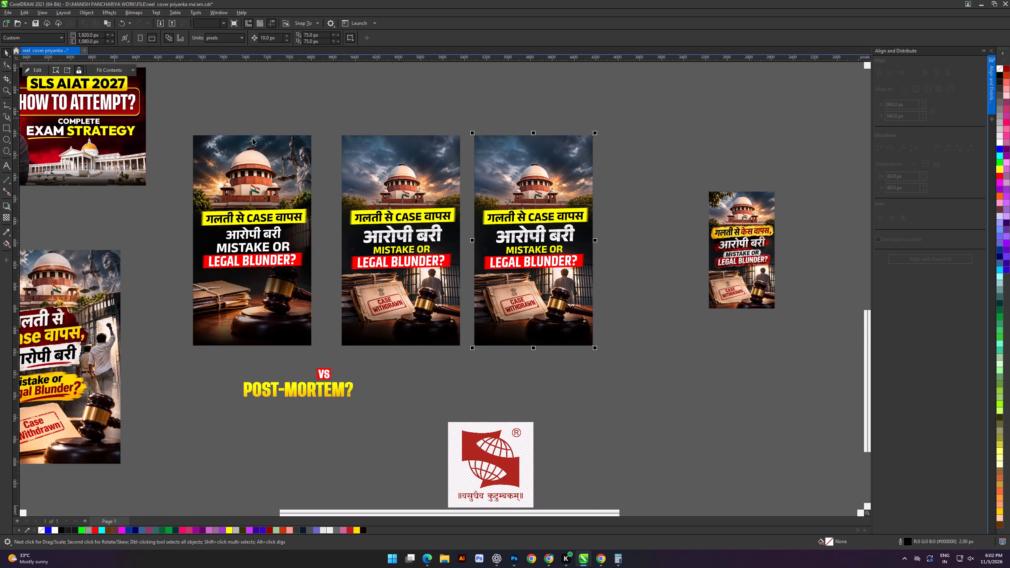
Move the small reference cover down, below the row of large covers.
scroll(361, 198, "down", 2)
left_click(595, 273)
scroll(604, 268, "down", 6, "shift")
left_click_drag(675, 245, 660, 367)
scroll(602, 274, "down", 7, "shift")
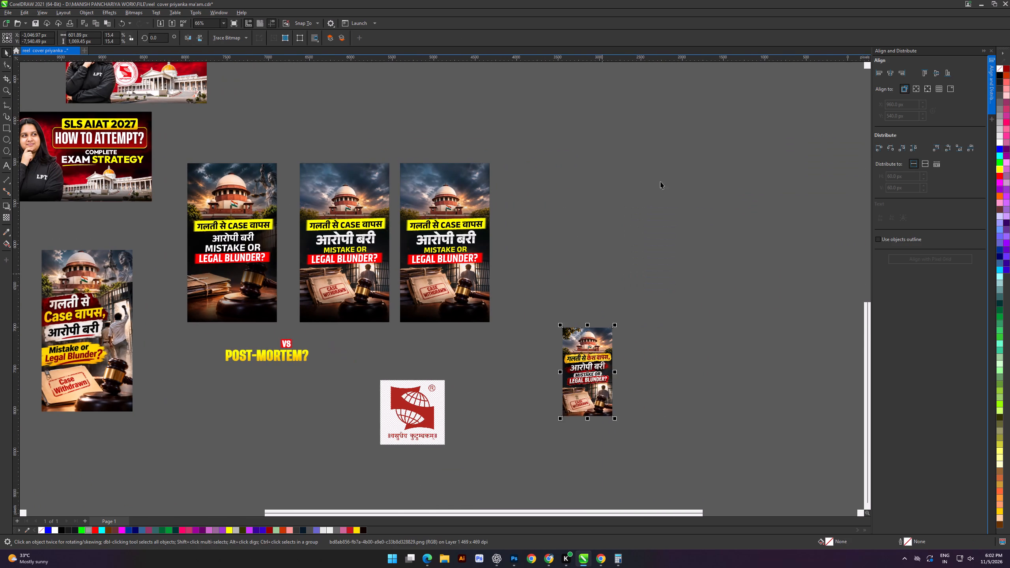
Draw a 1080 × 1920 px rectangle and position it in the empty space right of the duplicated cover.
scroll(655, 176, "up", 5)
left_click(5, 125)
left_click_drag(384, 164, 550, 349, "ctrl")
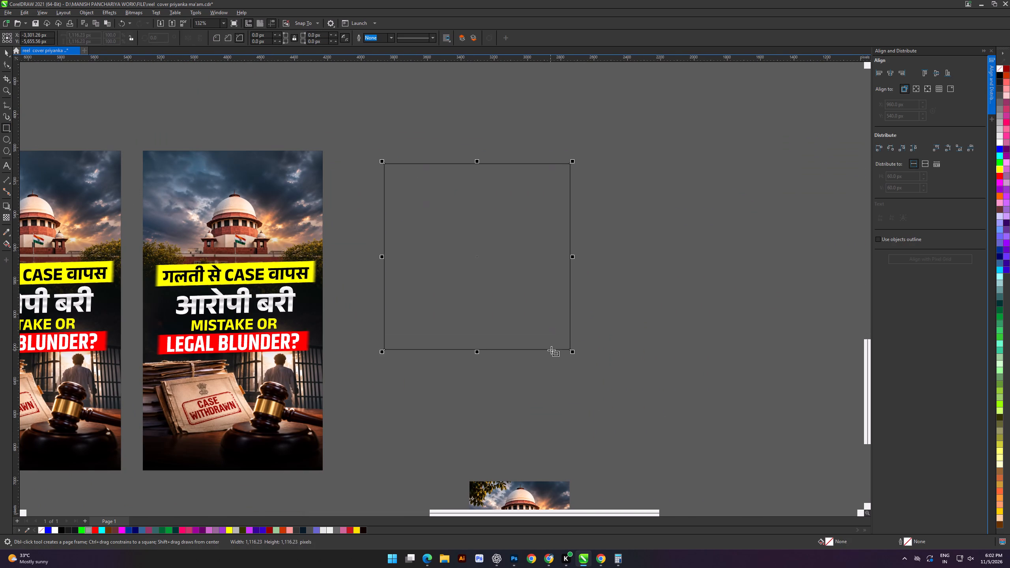
left_click_drag(94, 32, 29, 41)
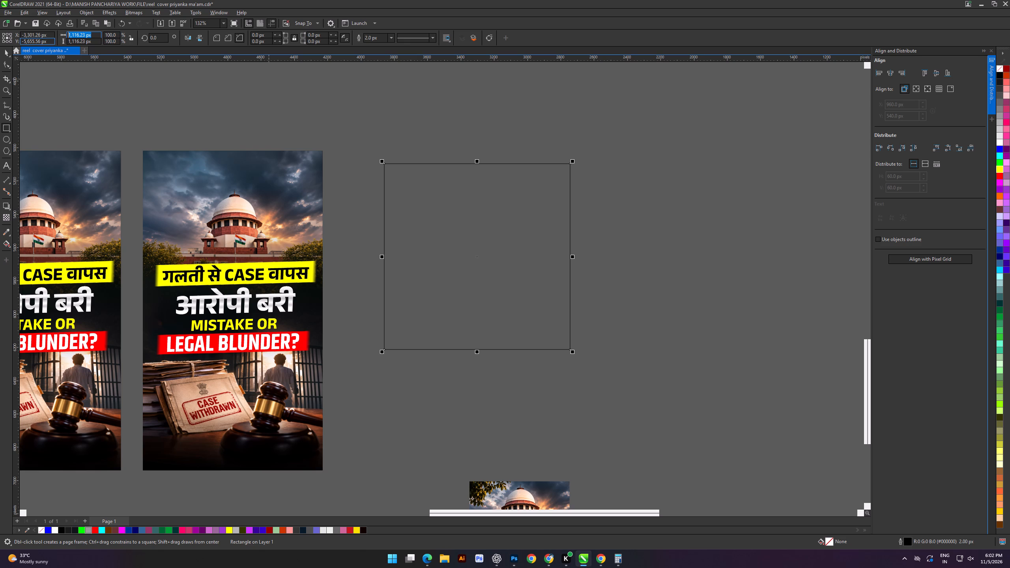
type("1080")
key("Tab")
type("1920")
key("Return")
left_click(7, 52)
left_click(348, 132)
scroll(397, 171, "down", 3)
left_click_drag(431, 179, 499, 207)
left_click_drag(545, 204, 542, 188)
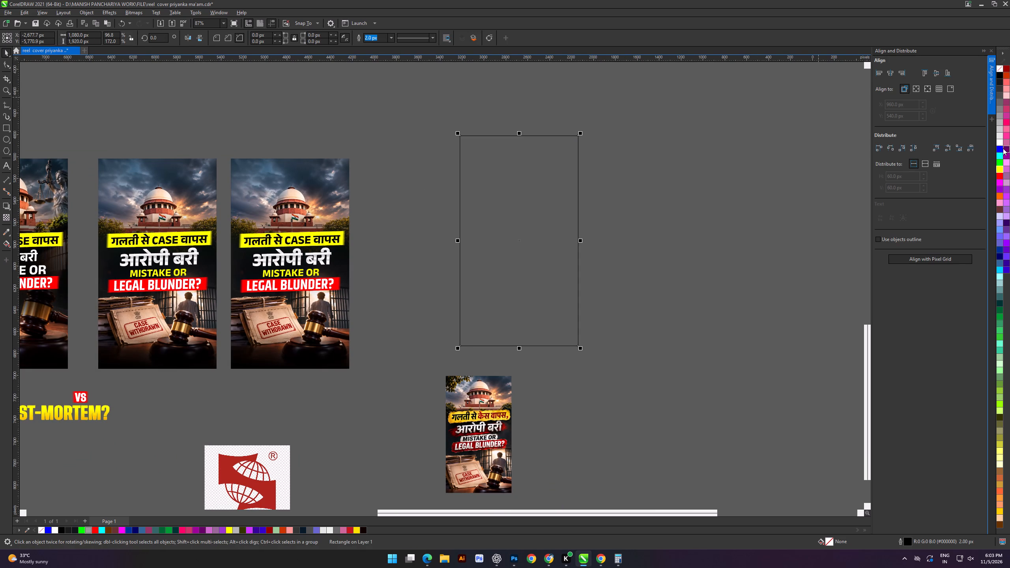
Fill the new rectangle with black.
left_click(999, 73)
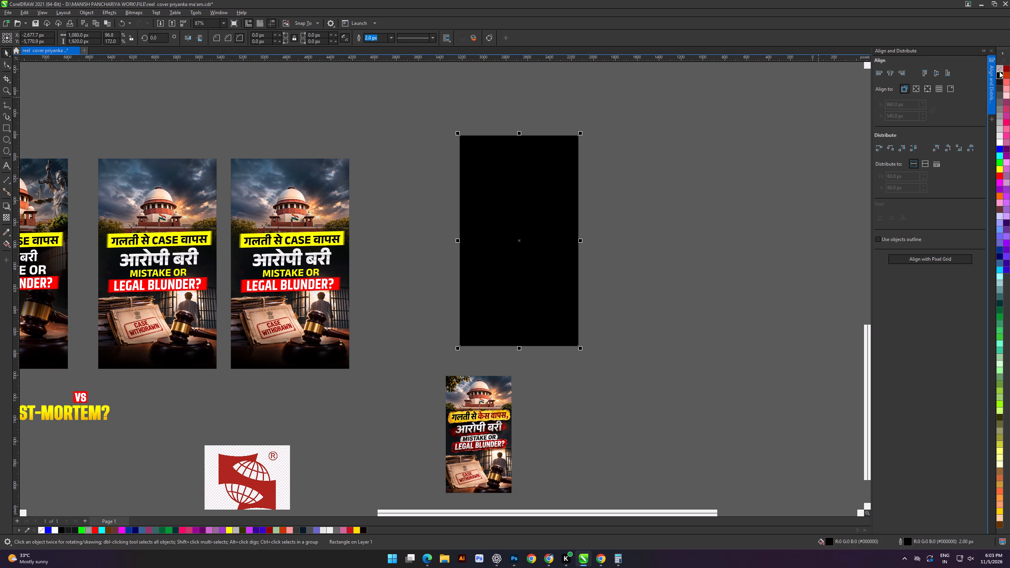
right_click(999, 71)
left_click(964, 80)
left_click(769, 156)
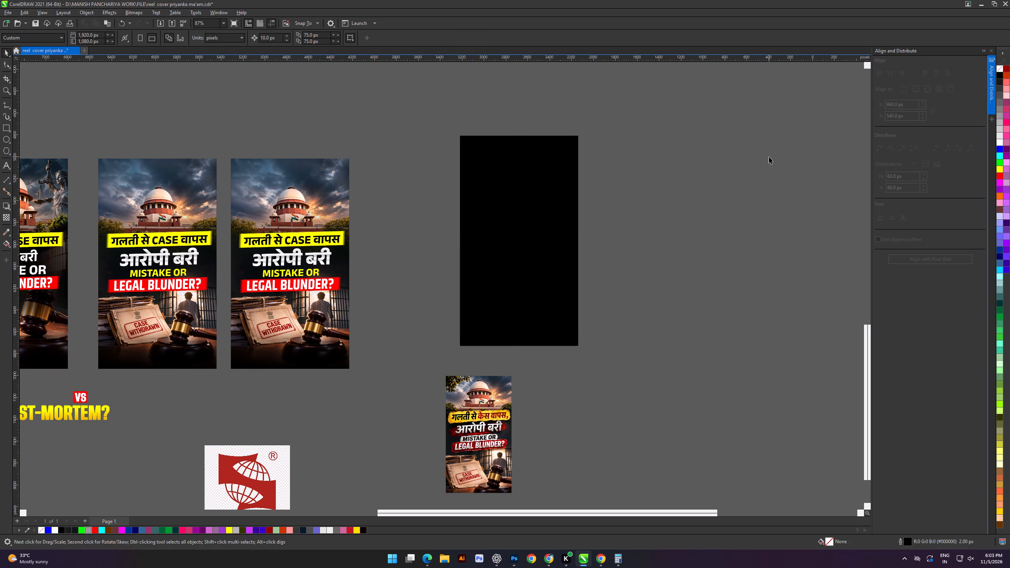
Import the cleaned cover image with "sdfds" in its file name and place it beside the black rectangle.
key("ctrl+i")
double_click(475, 266)
left_click_drag(658, 157, 701, 249)
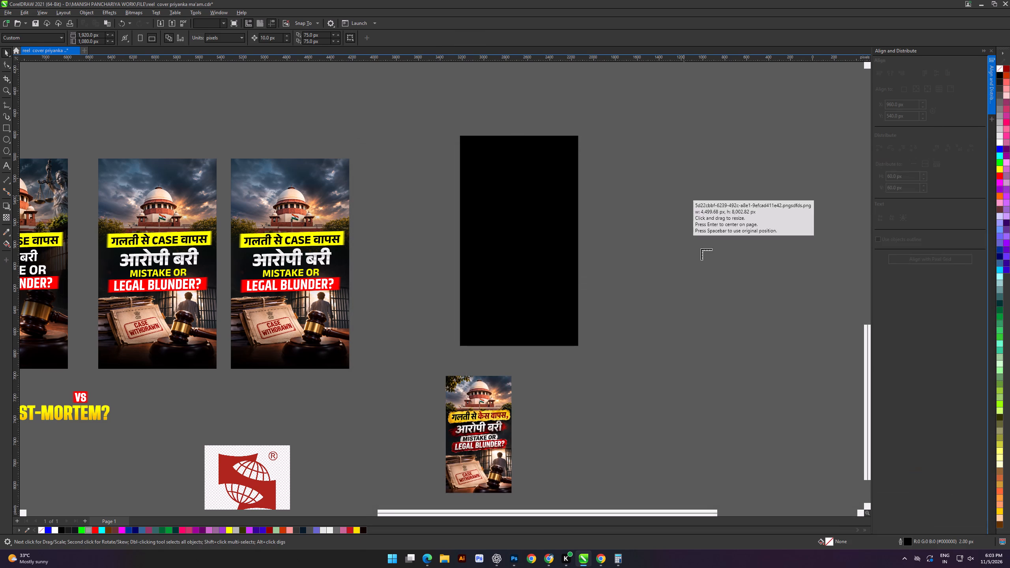
left_click_drag(701, 249, 750, 346)
PowerClip the imported cover inside the black rectangle and enlarge it to fill the frame at 1,920 px high.
key("d")
double_click(522, 271)
left_click(540, 294)
scroll(564, 331, "up", 2)
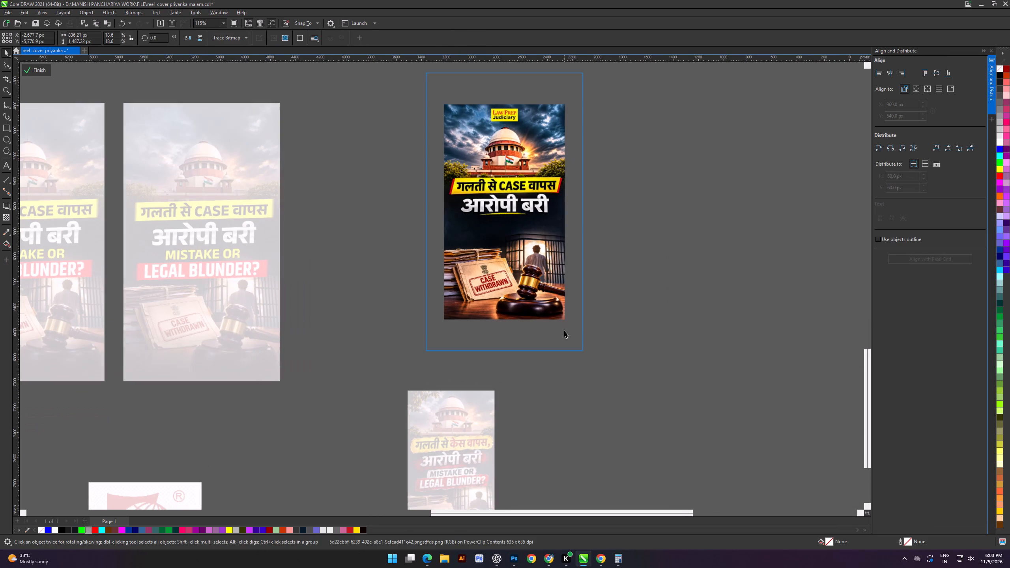
left_click_drag(568, 323, 585, 356, "shift")
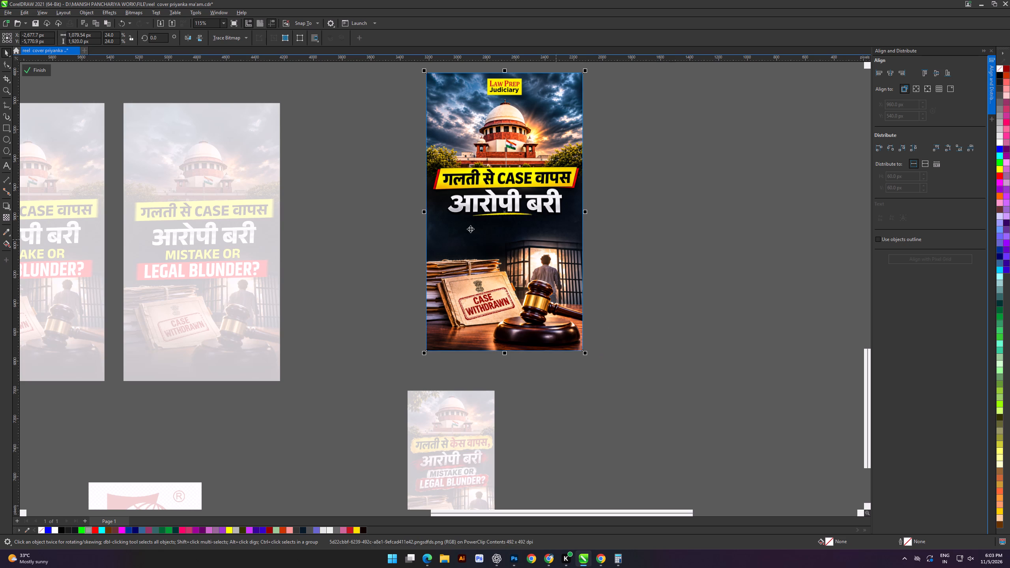
left_click(32, 69)
left_click(447, 275)
scroll(485, 285, "down", 1)
scroll(615, 222, "up", 5, "alt")
left_click(663, 226)
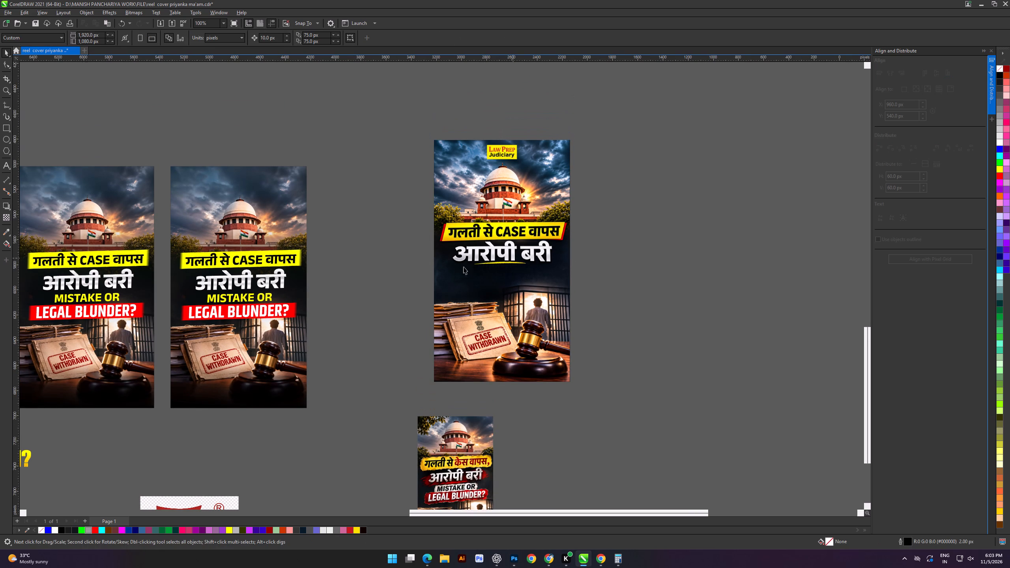
Copy the "MISTAKE OR LEGAL BLUNDER?" text and red strip from the duplicated cover's PowerClip contents and paste them outside the frame.
double_click(283, 301)
left_click(398, 266)
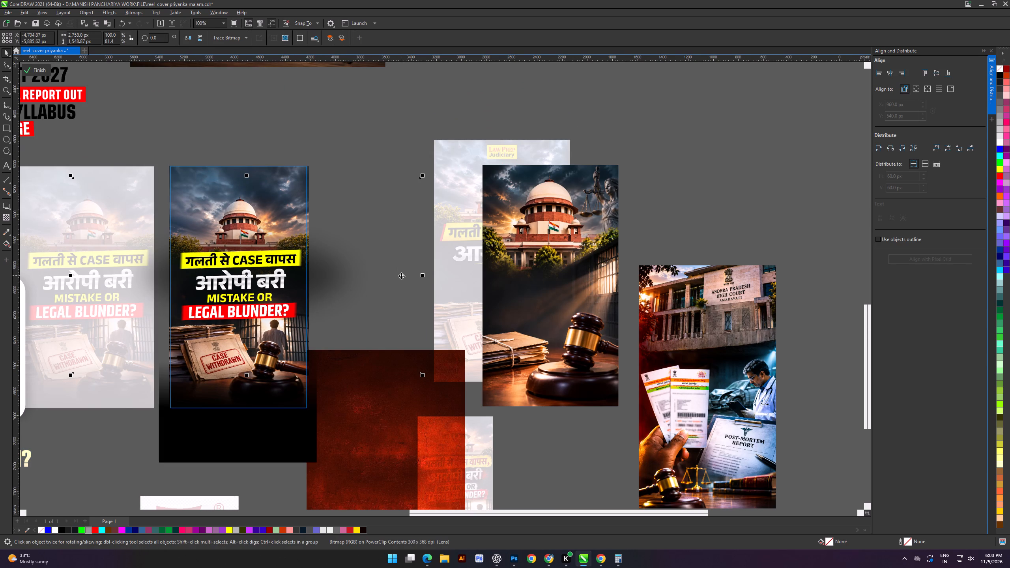
left_click(427, 268)
left_click_drag(423, 271, 178, 338)
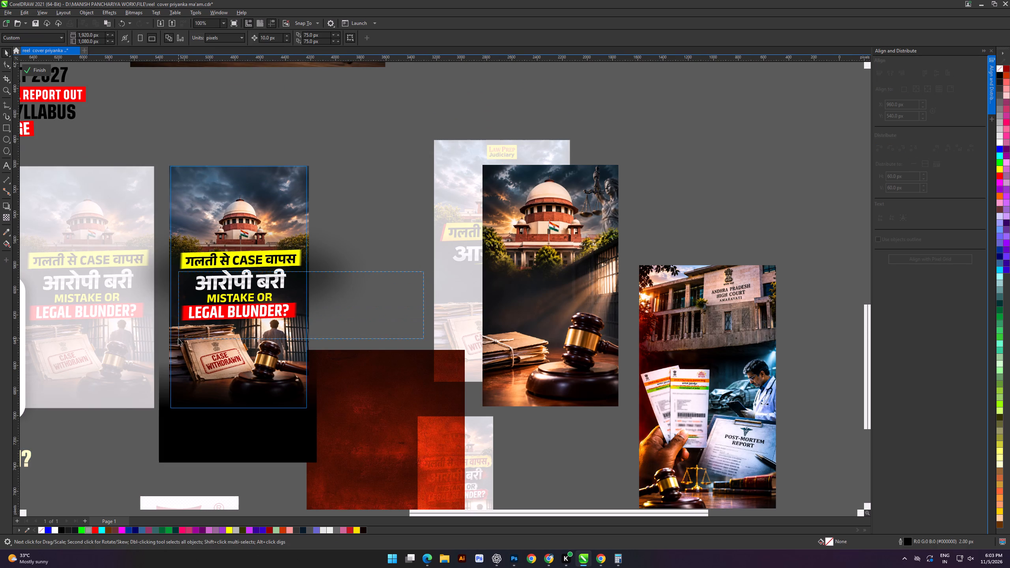
left_click_drag(178, 338, 146, 328)
key("ctrl+c")
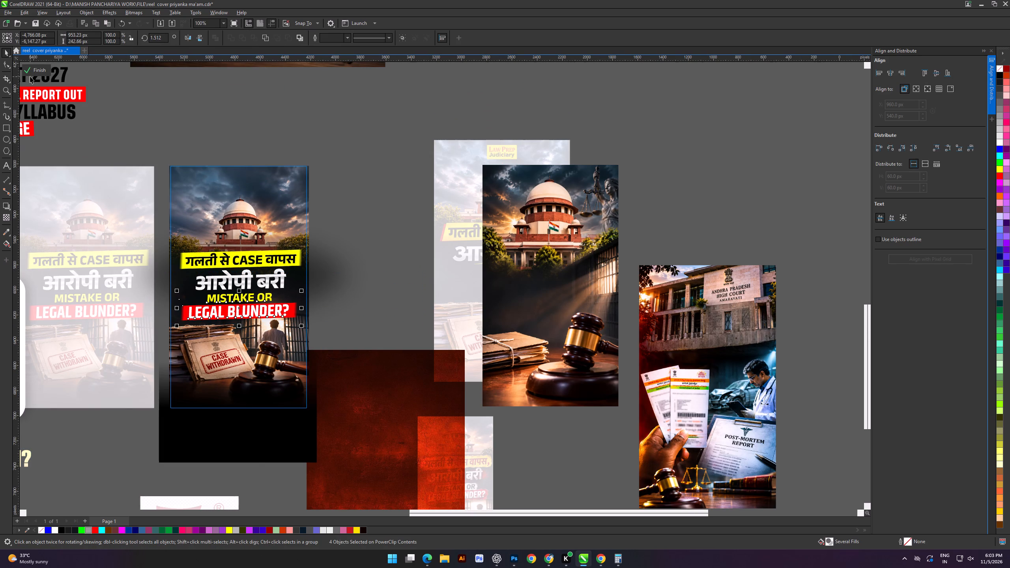
left_click(30, 73)
left_click(262, 116)
key("ctrl+v")
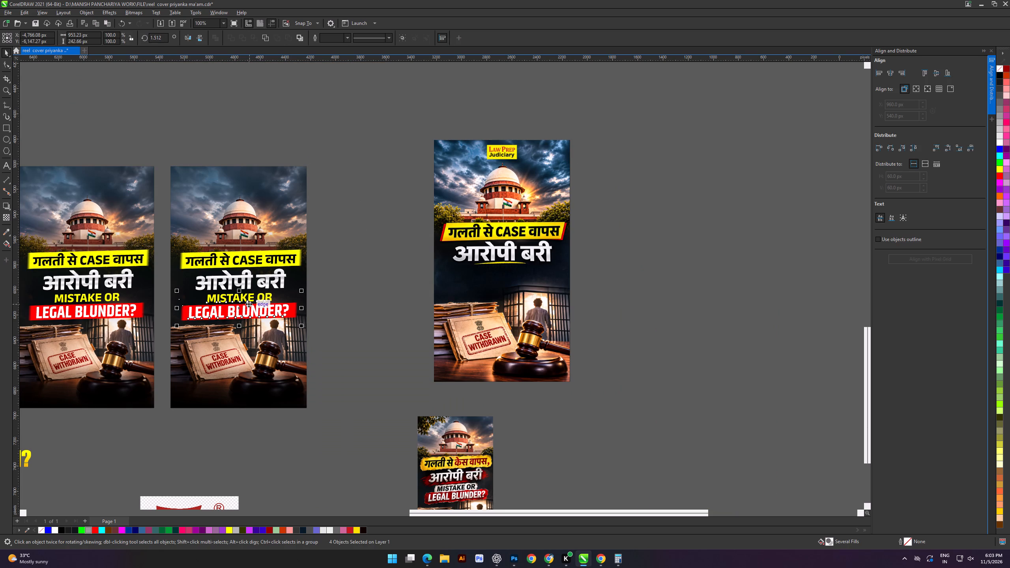
Place the pasted English headline and red strip on the new cover, centred in the gap below "आरोपी बरी".
left_click_drag(243, 311, 647, 296)
left_click(667, 327)
scroll(653, 287, "up", 3)
left_click_drag(750, 266, 553, 343)
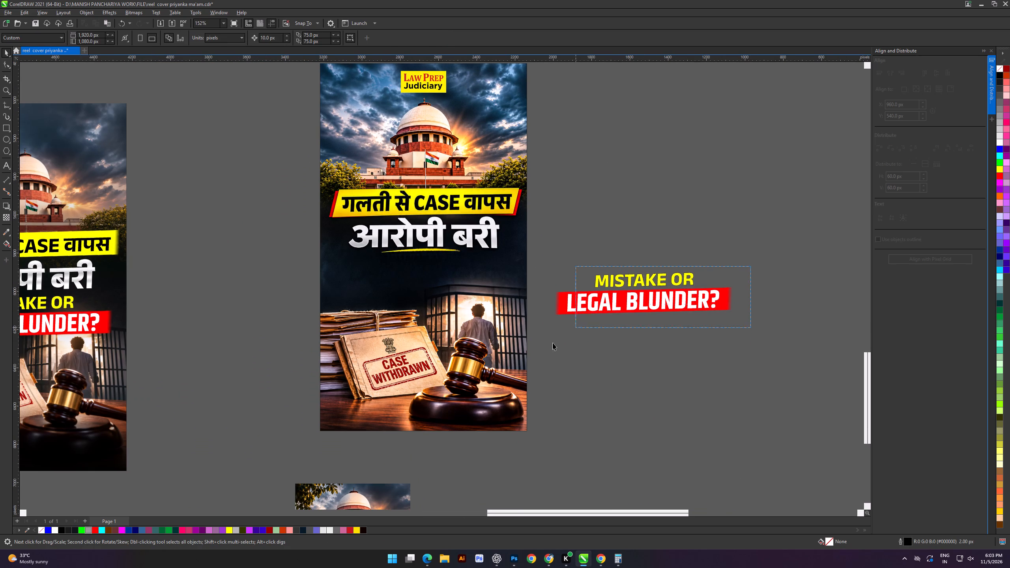
left_click_drag(553, 343, 545, 349)
left_click_drag(647, 298, 425, 284)
Enlarge the English headline and red strip together from their centre to about 987 px wide.
scroll(475, 294, "up", 4, "shift")
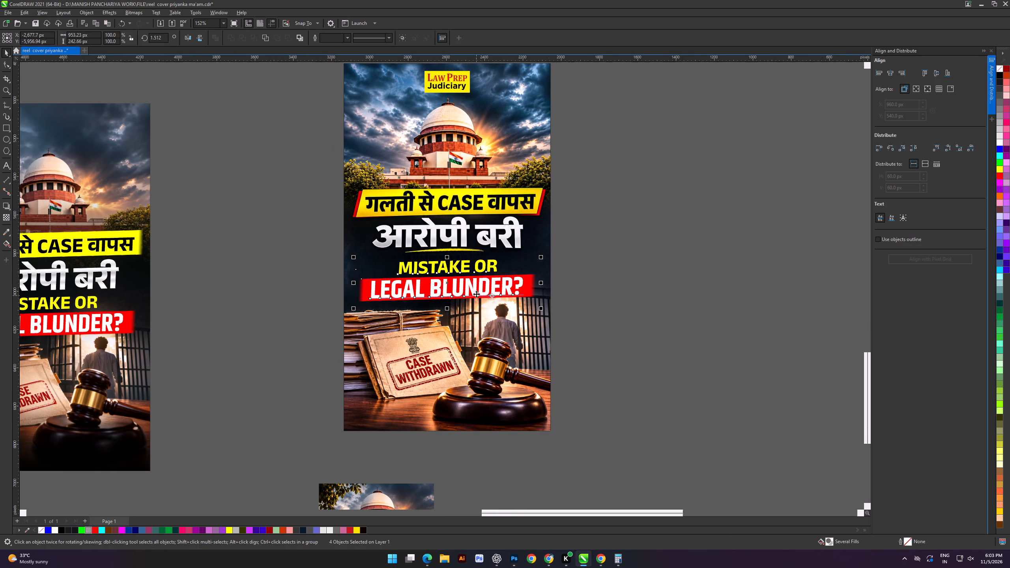
scroll(476, 294, "up", 13, "shift")
left_click_drag(670, 334, 672, 334, "shift")
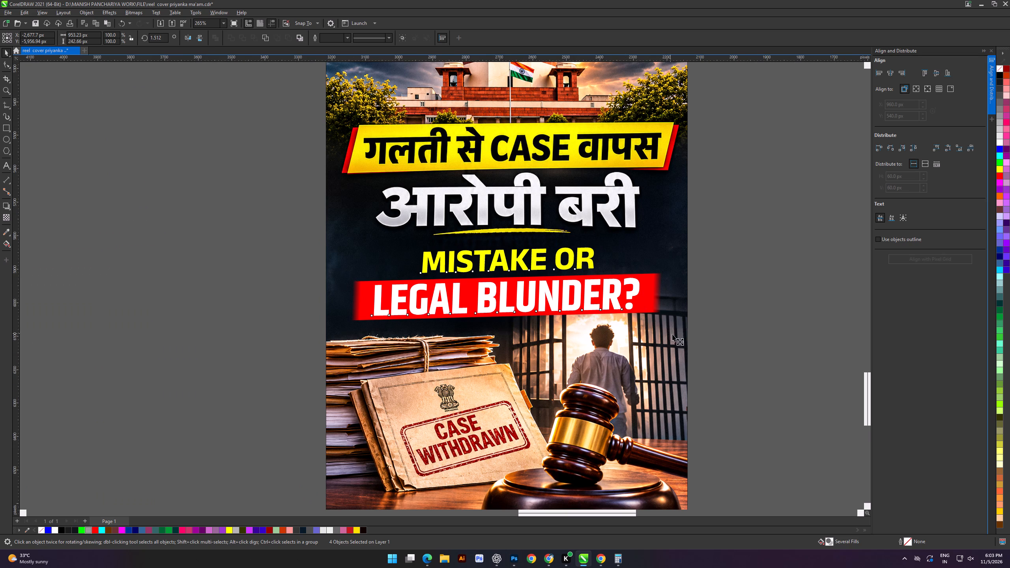
left_click_drag(672, 334, 677, 338, "shift")
left_click(758, 265)
scroll(713, 274, "up", 4, "shift")
left_click(788, 256)
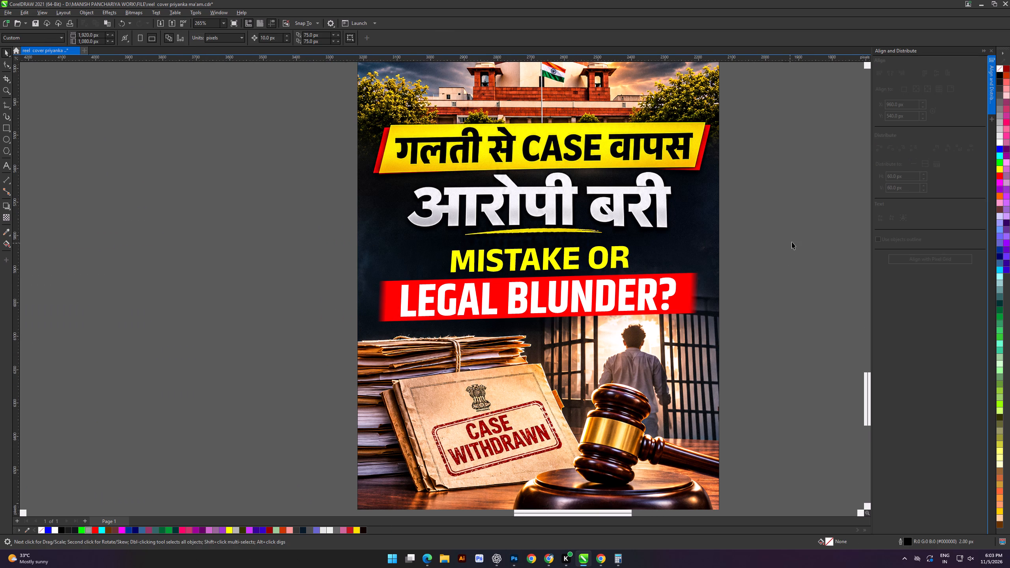
left_click_drag(792, 242, 322, 355)
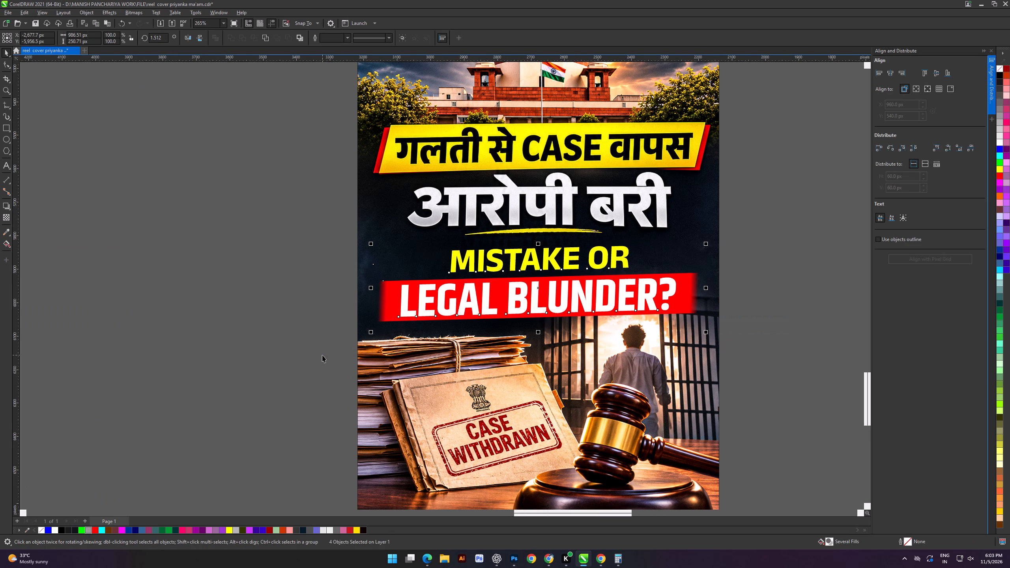
left_click(203, 261)
Check the English headline's size and placement on the new cover, close up and beside the duplicated cover.
scroll(427, 234, "down", 4)
scroll(481, 269, "up", 8, "shift")
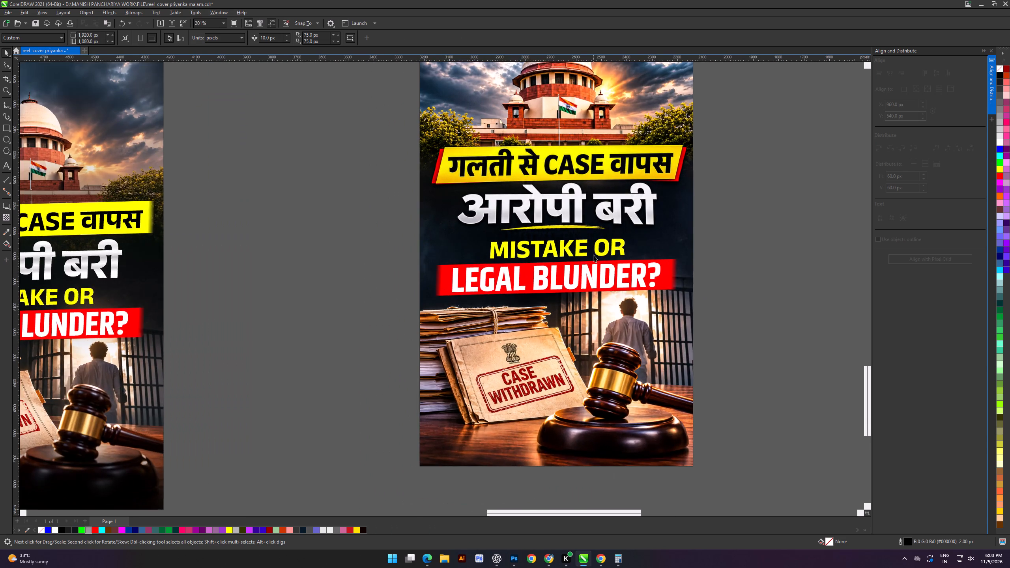
scroll(599, 254, "up", 4)
left_click(606, 252)
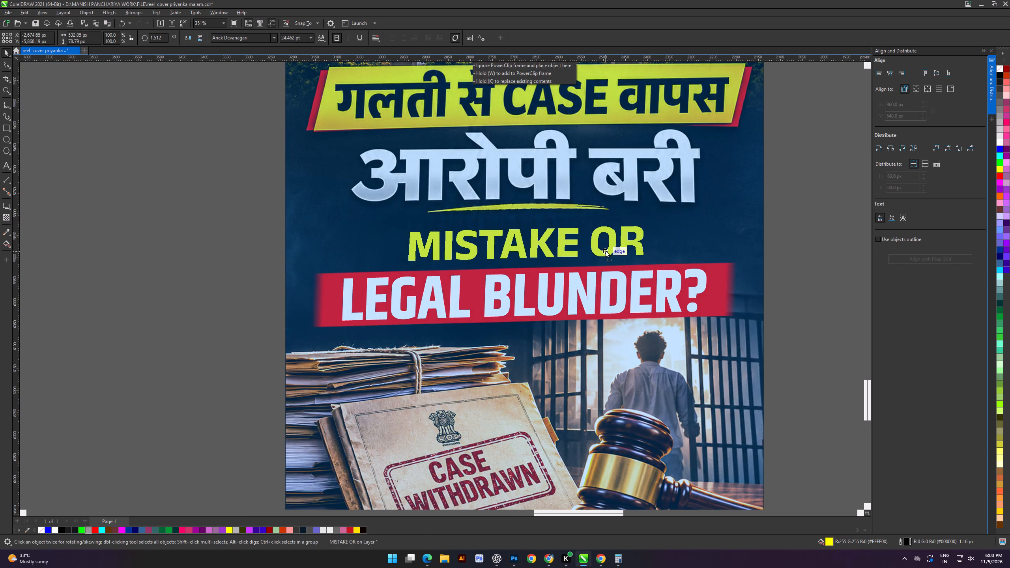
scroll(604, 259, "down", 3)
left_click(252, 237)
scroll(478, 251, "down", 3)
scroll(493, 249, "up", 5, "shift")
scroll(521, 254, "up", 2, "alt")
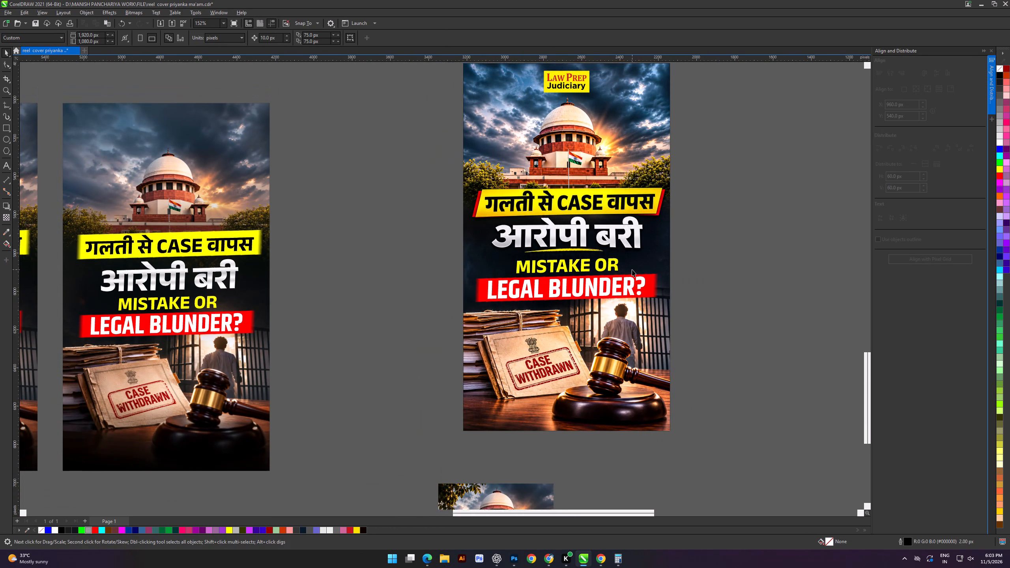
scroll(632, 269, "down", 1)
scroll(617, 267, "down", 4, "shift")
left_click(666, 226)
scroll(657, 246, "up", 7, "alt")
Convert the red strip behind "LEGAL BLUNDER?" on the new cover to a 300 dpi bitmap.
left_click(617, 300)
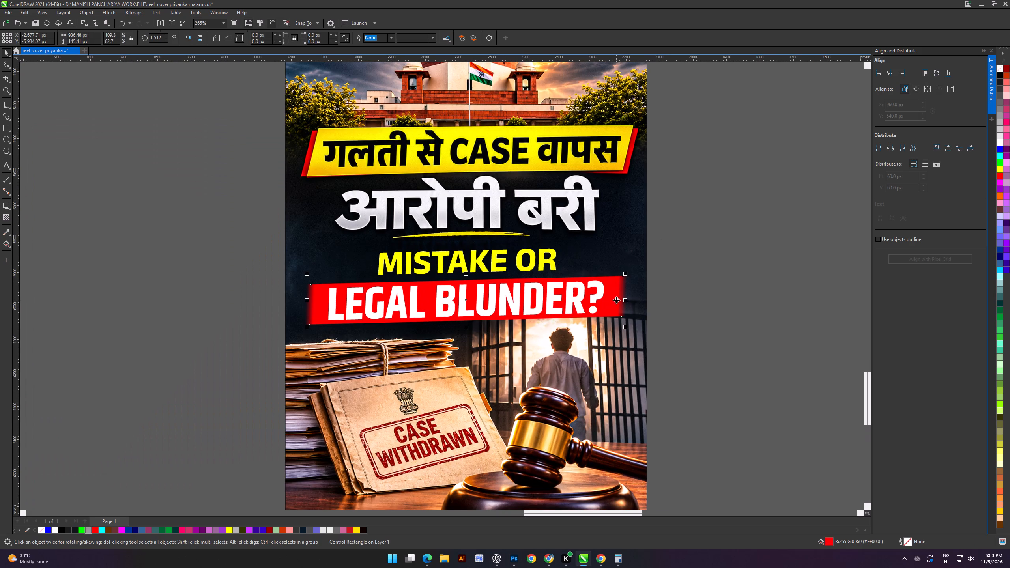
left_click(131, 10)
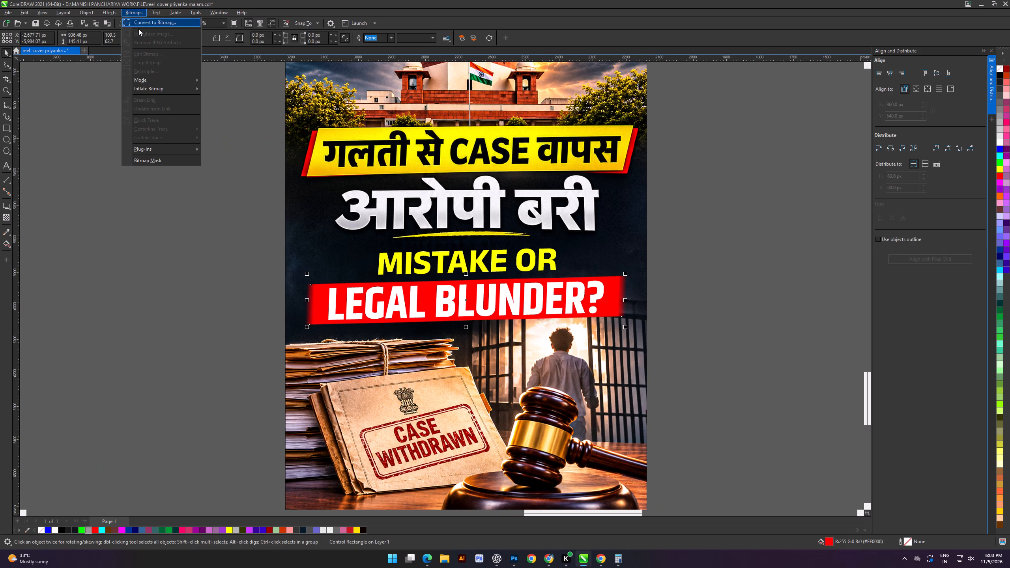
left_click(160, 124)
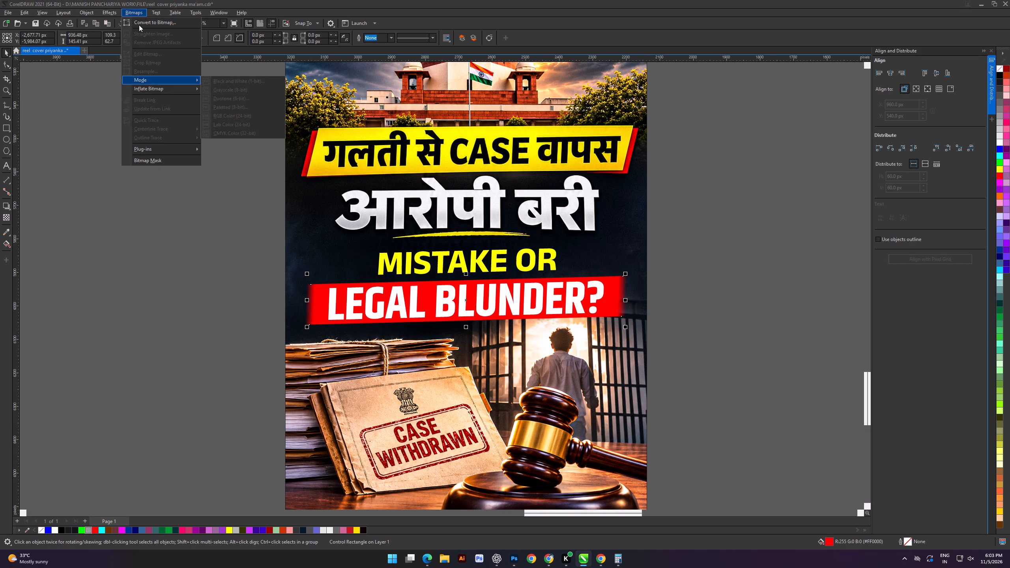
left_click(139, 25)
key("Return")
Add a drop shadow to the red strip bitmap, cast from its left end across to its right end.
left_click(6, 206)
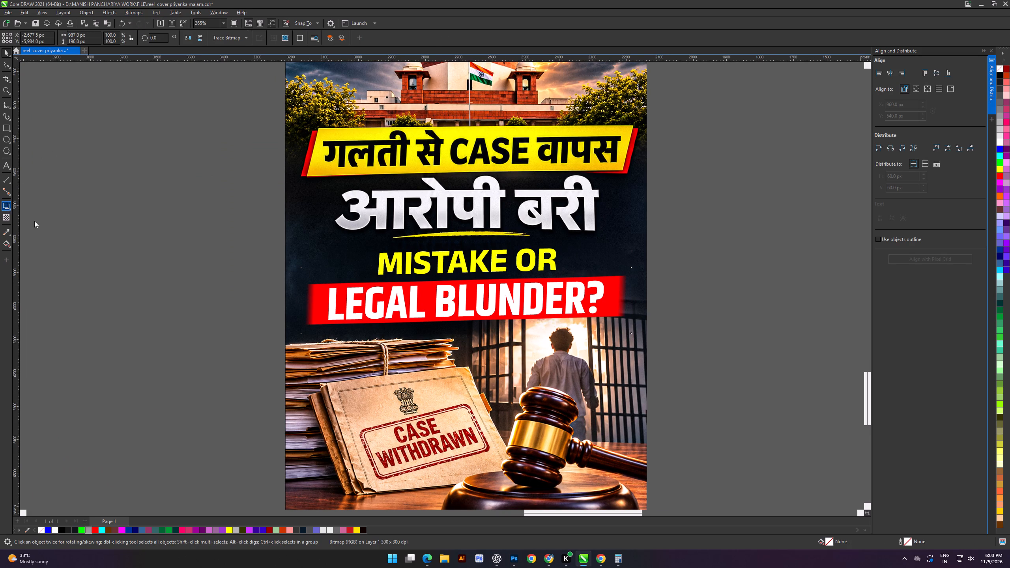
scroll(352, 338, "up", 3)
left_click_drag(284, 286, 783, 289)
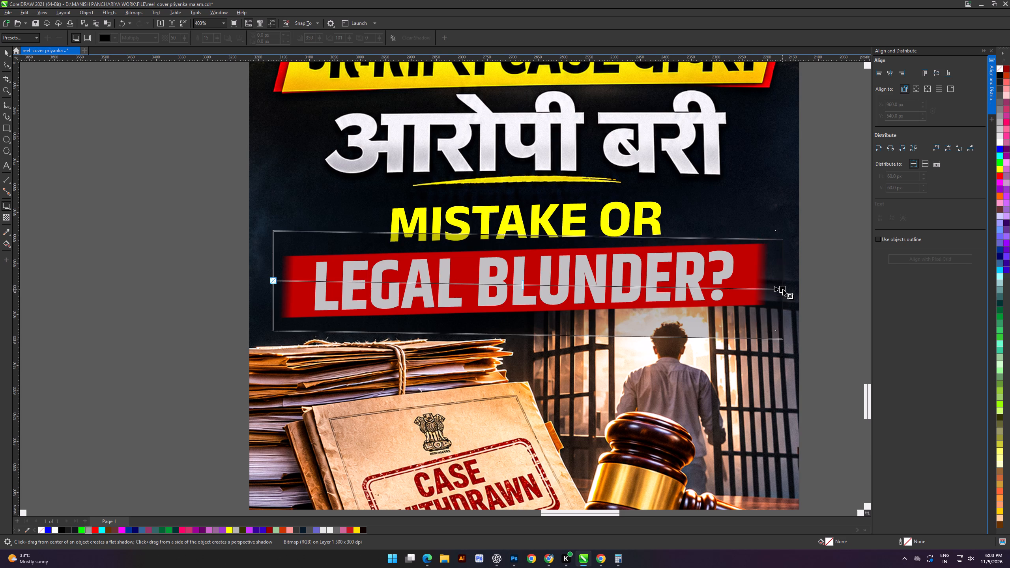
left_click_drag(783, 289, 783, 288)
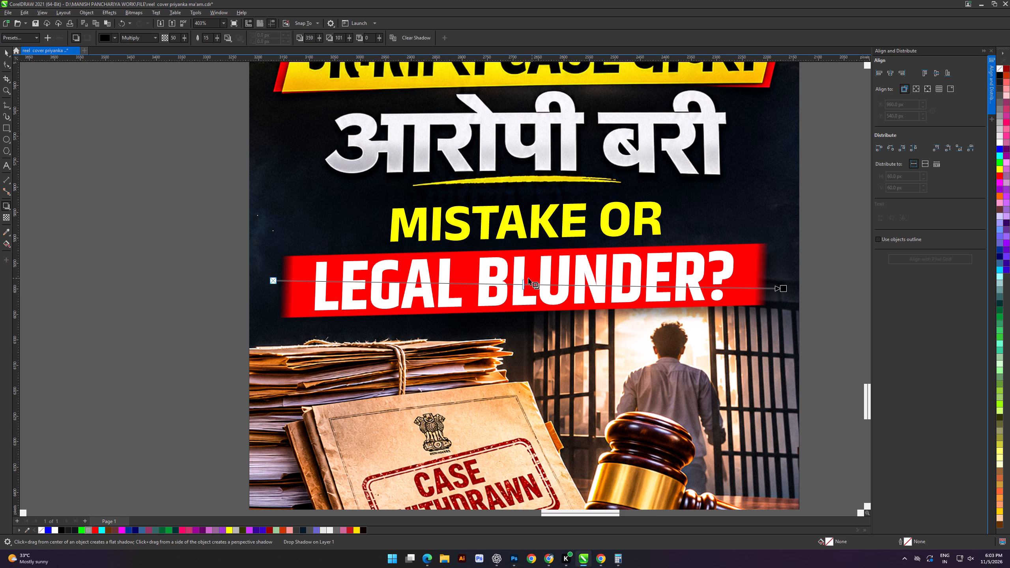
Set the red strip's drop shadow opacity to 85 and adjust the shadow's end point slightly at the strip's right end.
left_click_drag(523, 284, 759, 290)
scroll(765, 292, "up", 3)
left_click_drag(756, 286, 661, 302)
left_click_drag(791, 286, 785, 287)
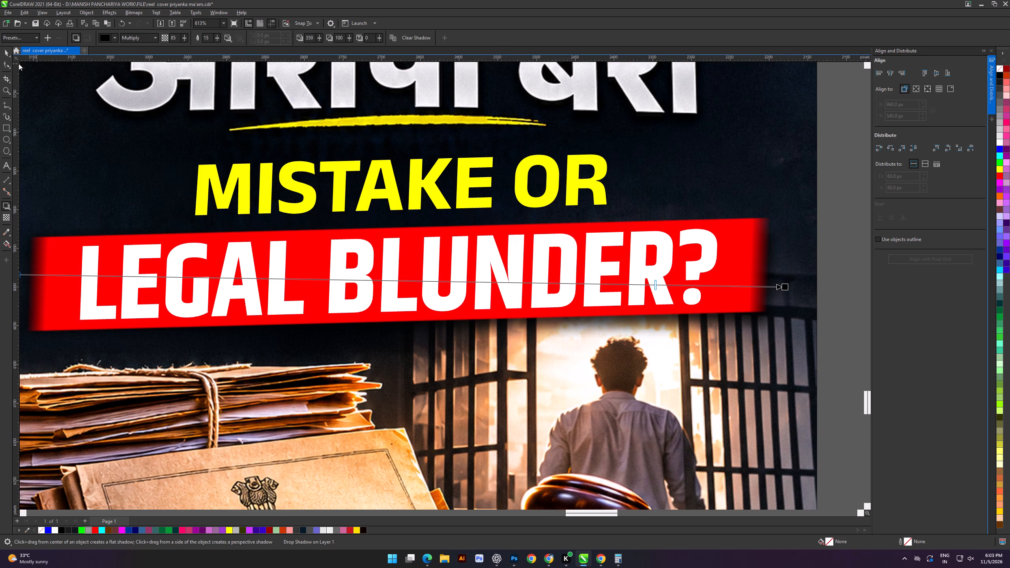
left_click(0, 51)
left_click(7, 52)
scroll(467, 288, "down", 6)
scroll(542, 299, "up", 1)
scroll(549, 300, "down", 6)
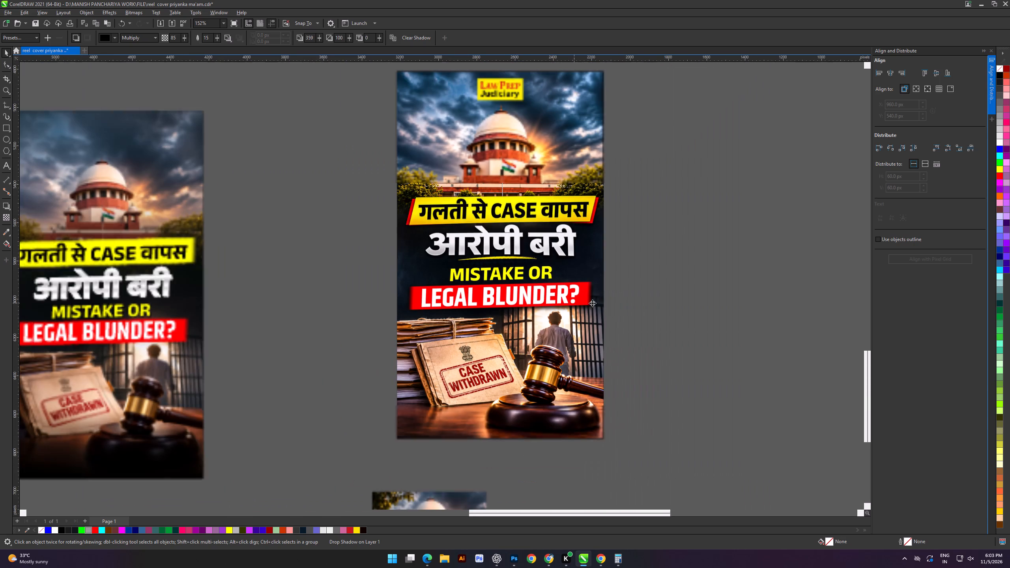
left_click(684, 273)
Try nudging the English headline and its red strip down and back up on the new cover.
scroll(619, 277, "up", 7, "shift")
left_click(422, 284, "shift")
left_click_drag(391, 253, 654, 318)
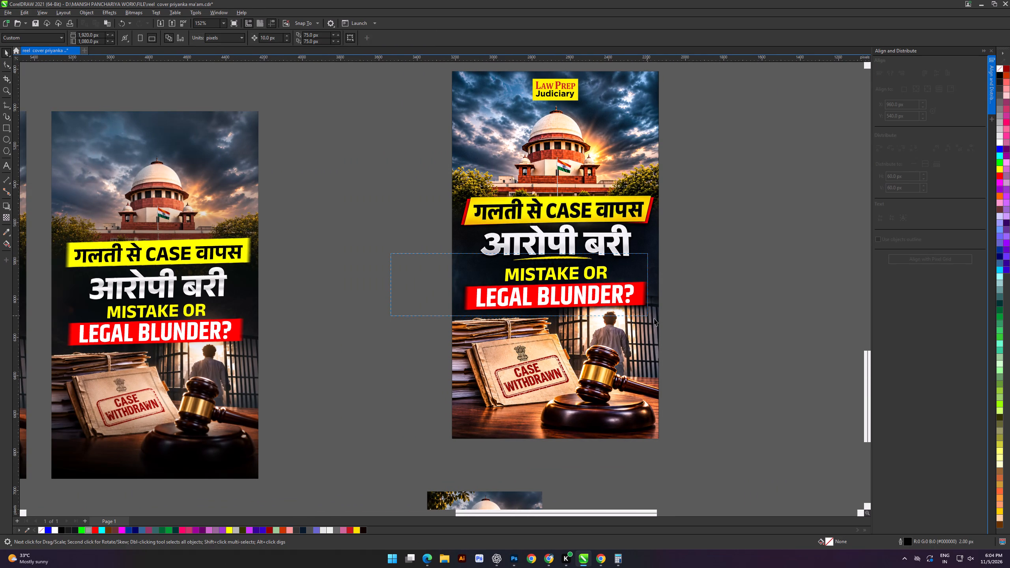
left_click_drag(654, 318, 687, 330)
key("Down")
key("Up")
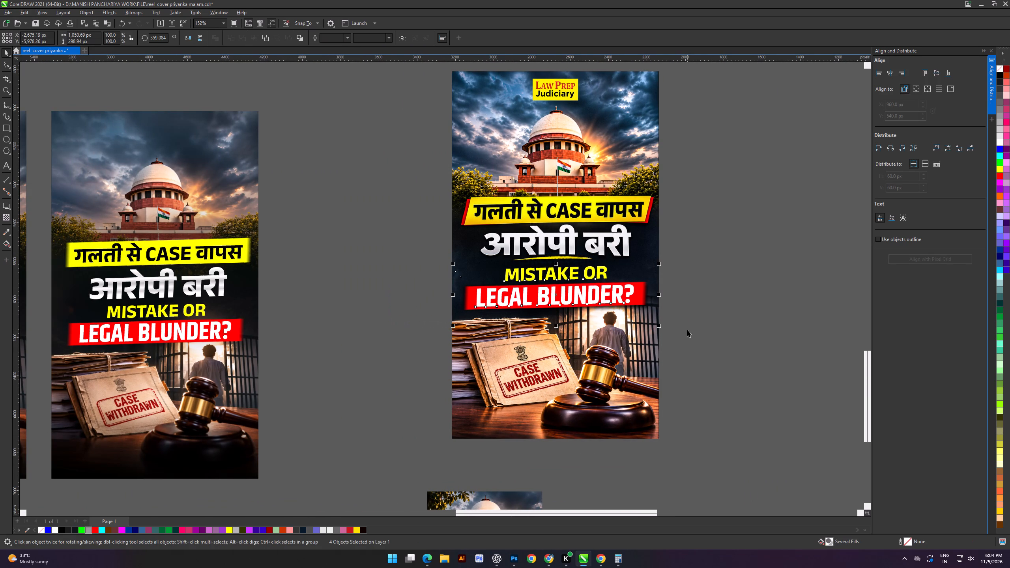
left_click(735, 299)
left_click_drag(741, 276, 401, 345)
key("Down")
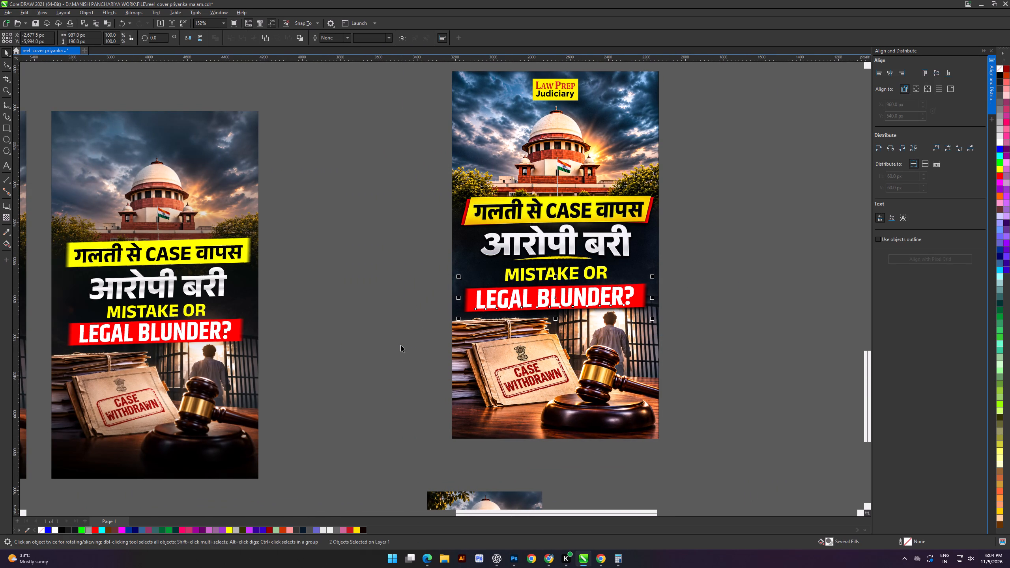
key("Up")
Export only the finished new cover with its logo and headlines as a PNG to Downloads, appending "df" to the suggested file name.
left_click(738, 286)
scroll(714, 291, "down", 3)
scroll(628, 280, "up", 4, "shift")
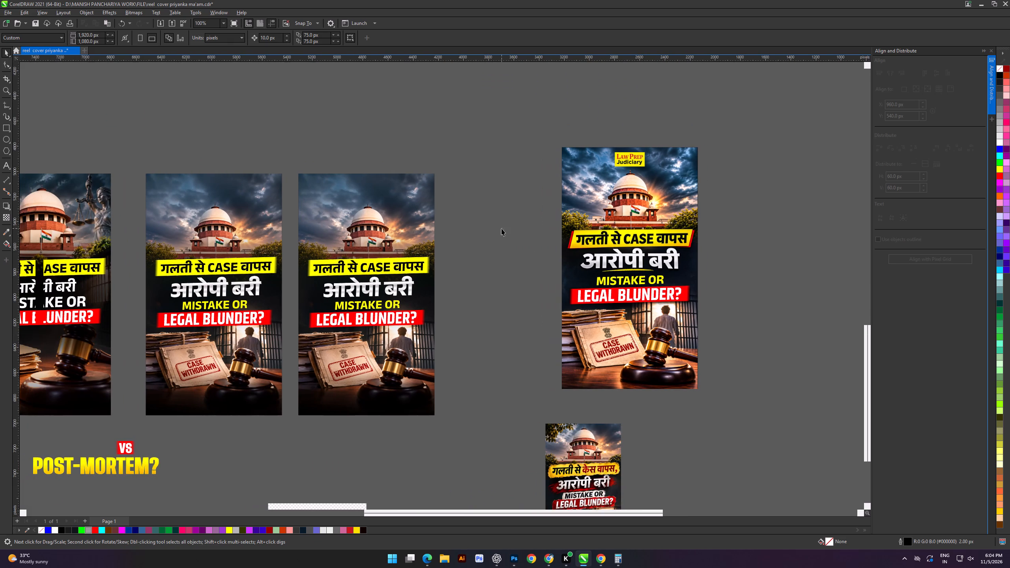
left_click(501, 228)
left_click_drag(541, 120, 726, 405)
key("ctrl+e")
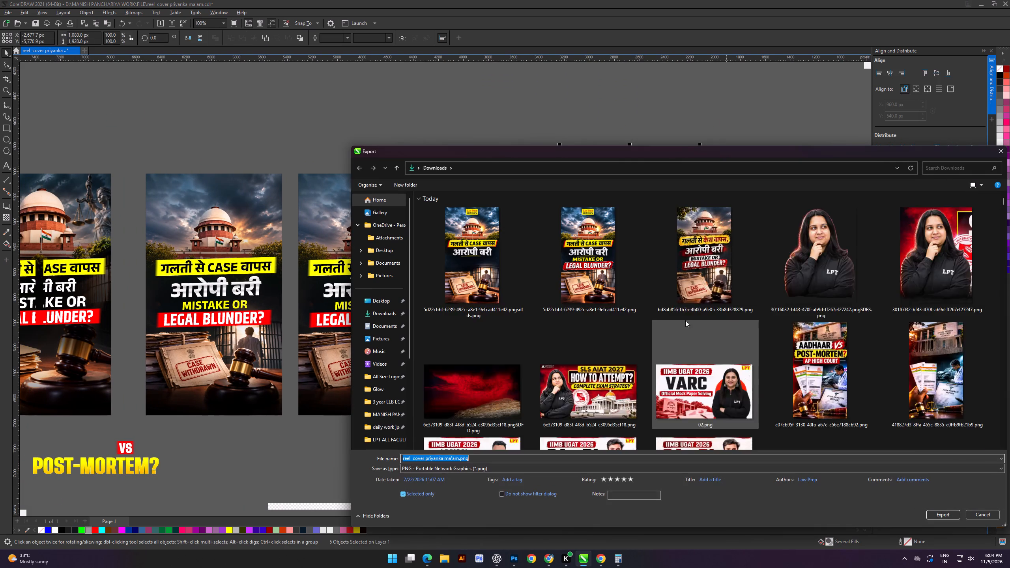
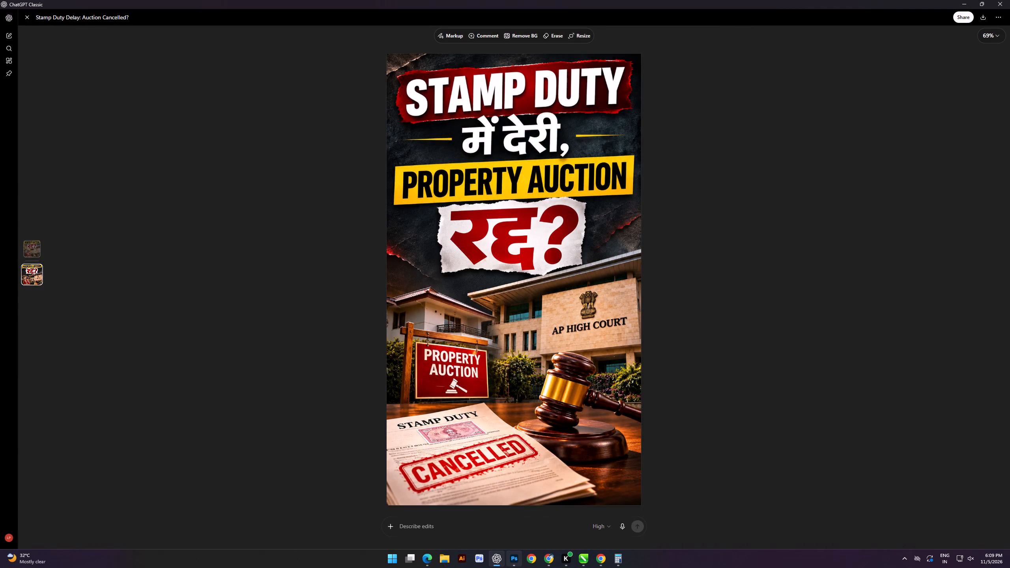
Switch to Photoshop and open the newly saved Stamp Duty property auction image.
left_click(507, 567)
left_click(11, 20)
left_click(26, 77)
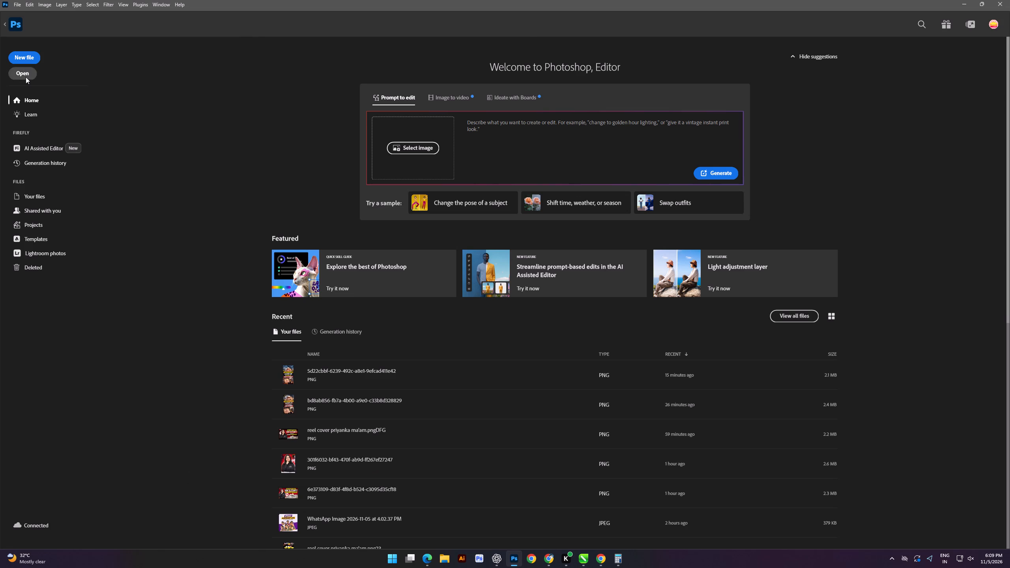
double_click(119, 120)
Enlarge the canvas evenly on all sides to about 1189 × 2111 px and fill the new border with Generative Expand, without a prompt.
scroll(434, 121, "down", 4)
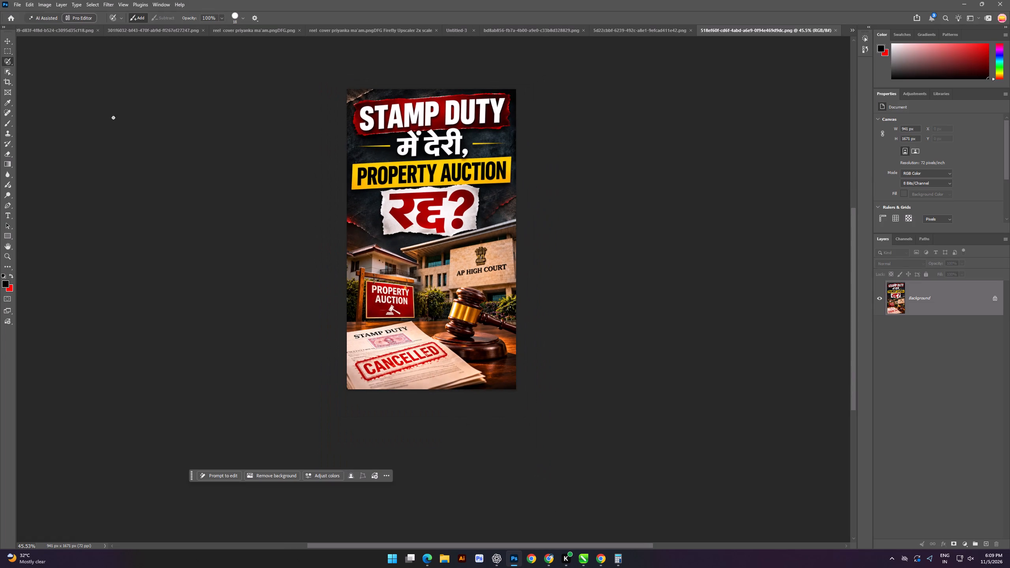
left_click(5, 85)
left_click_drag(431, 391, 436, 410, "alt")
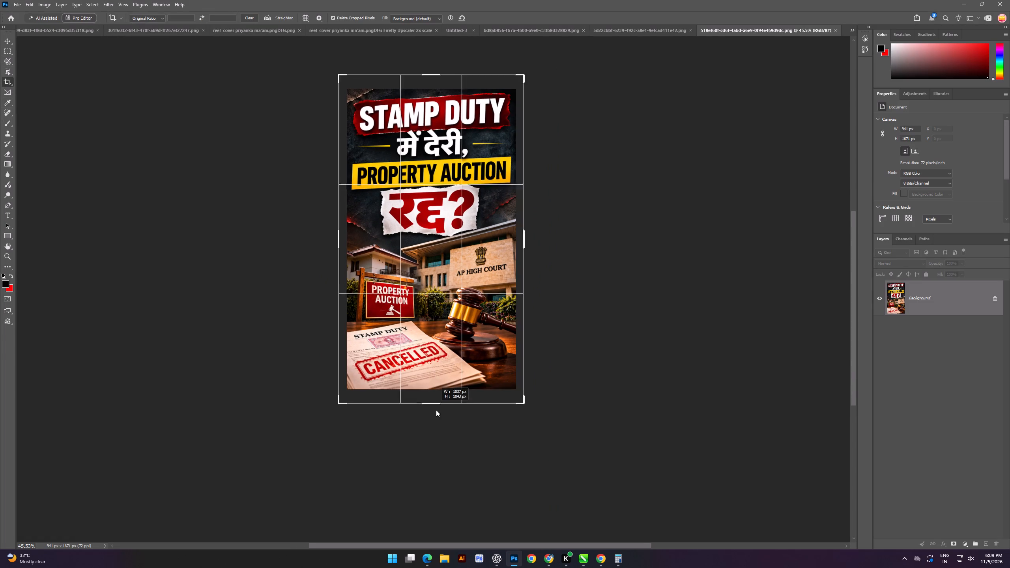
left_click_drag(436, 410, 442, 430, "alt")
scroll(454, 391, "down", 3)
left_click(232, 476)
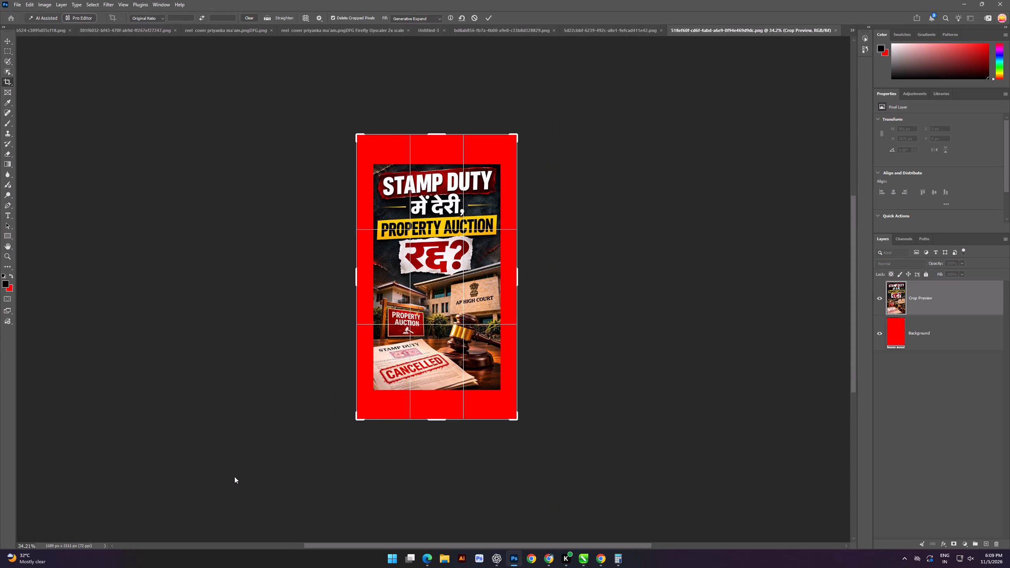
left_click(347, 491)
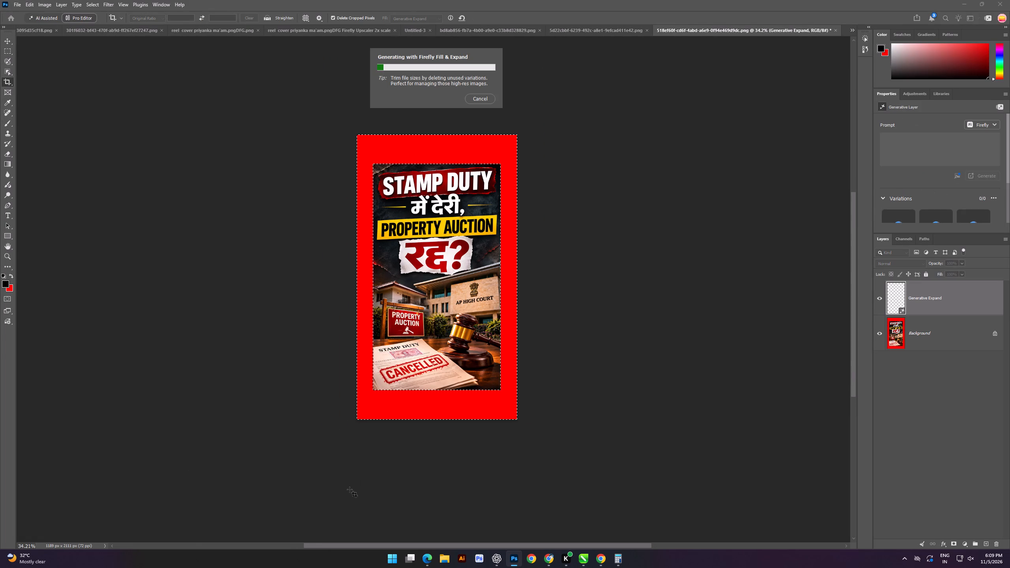
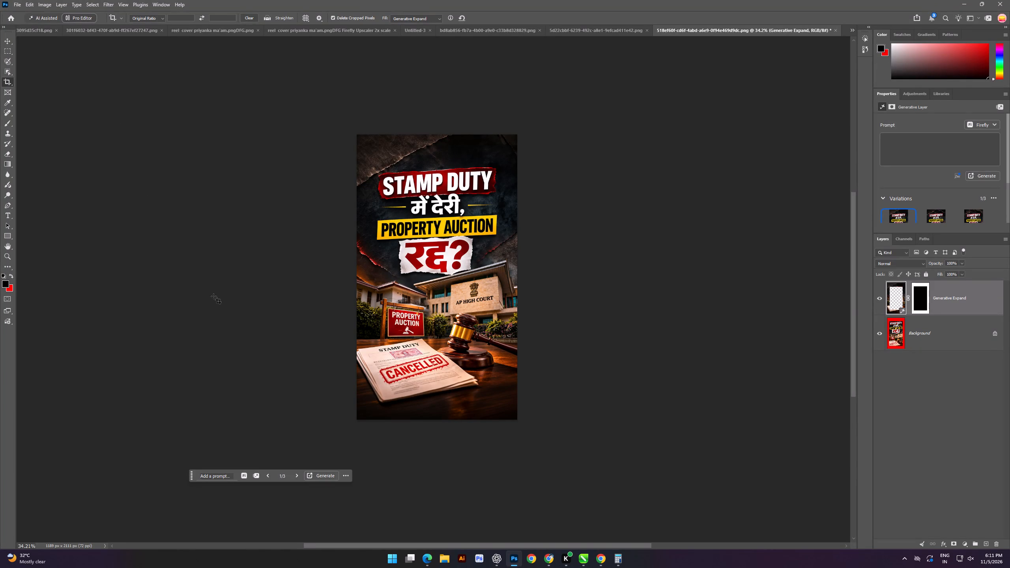
Outline the "STAMP DUTY" banner and the "में देरी," line below it with the Selection Brush and remove them from the image.
scroll(468, 243, "up", 2)
scroll(379, 185, "up", 3)
scroll(476, 242, "up", 2, "alt")
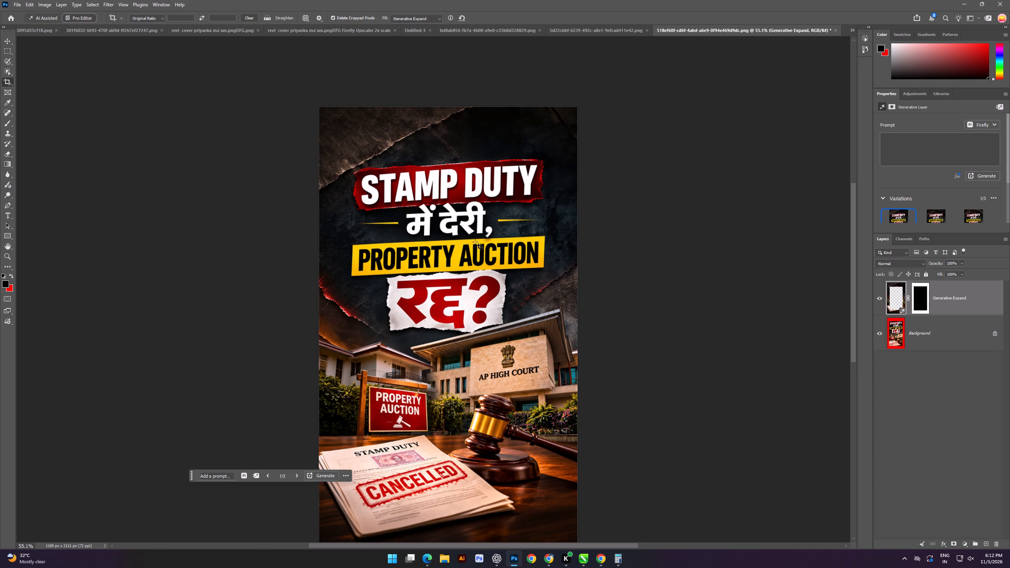
scroll(475, 242, "up", 7, "alt")
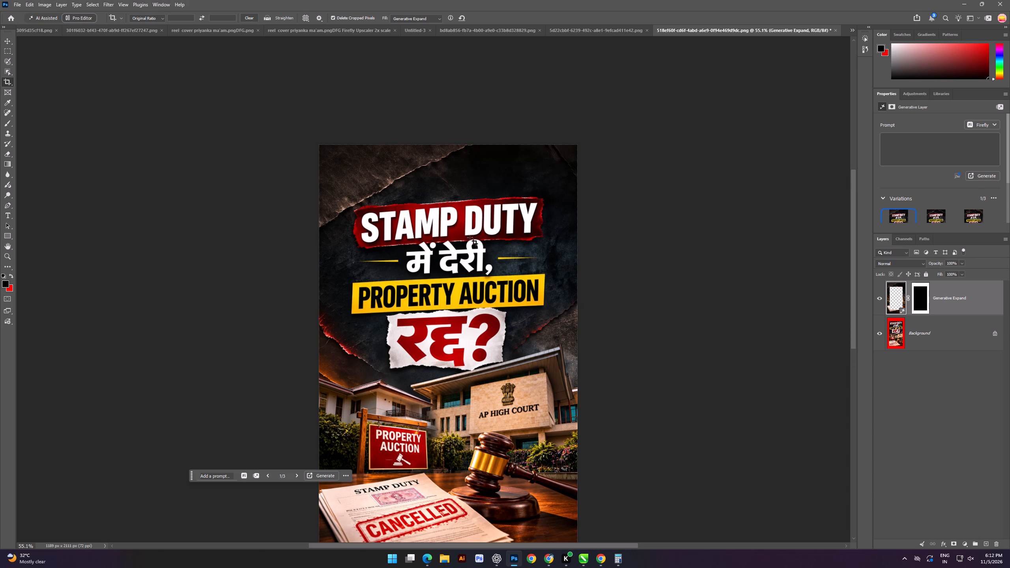
scroll(468, 244, "up", 2, "alt")
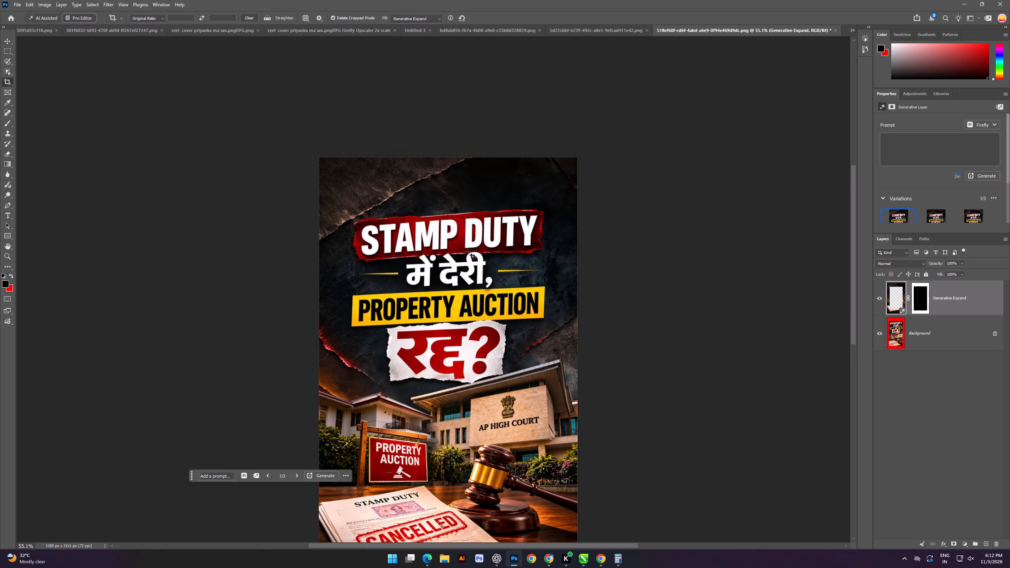
scroll(469, 252, "down", 1)
scroll(452, 256, "up", 1)
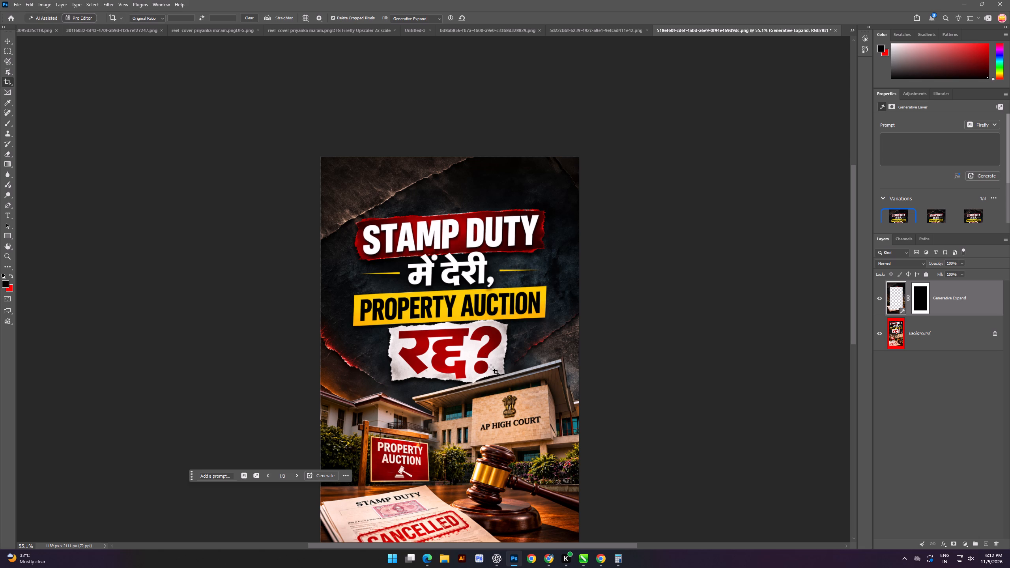
scroll(455, 272, "up", 2)
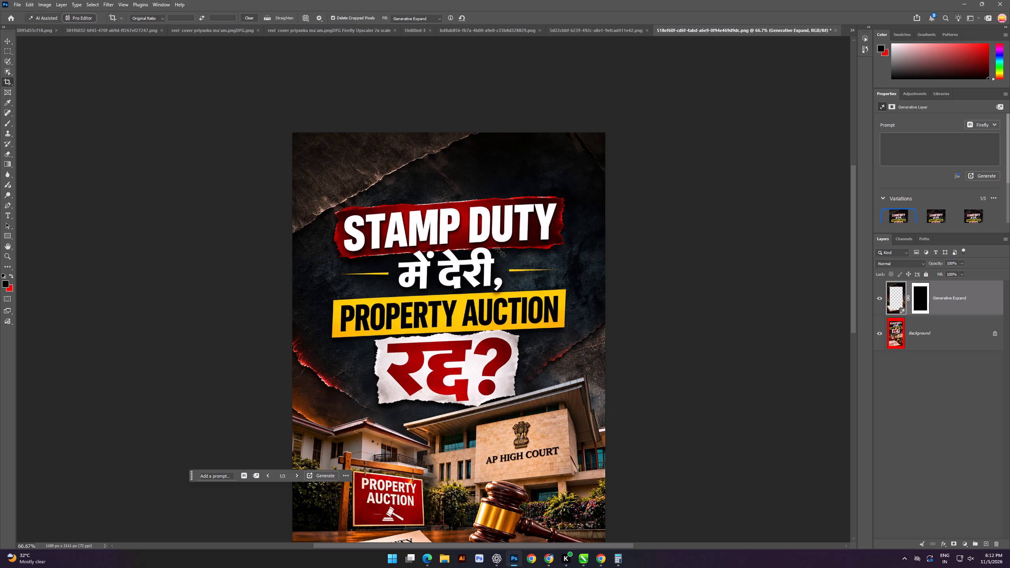
scroll(498, 248, "up", 6, "alt")
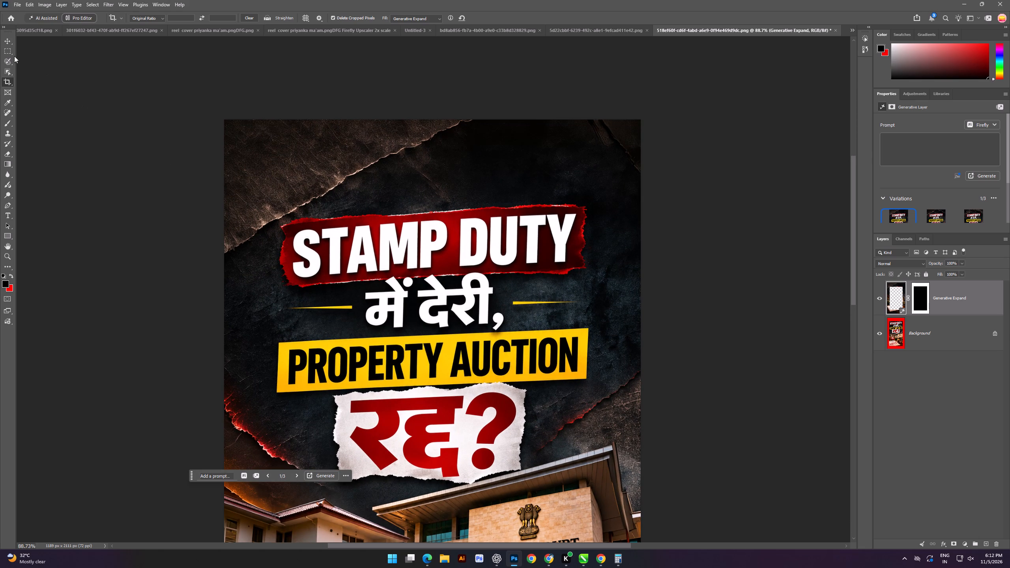
left_click(4, 59)
left_click_drag(327, 217, 277, 261)
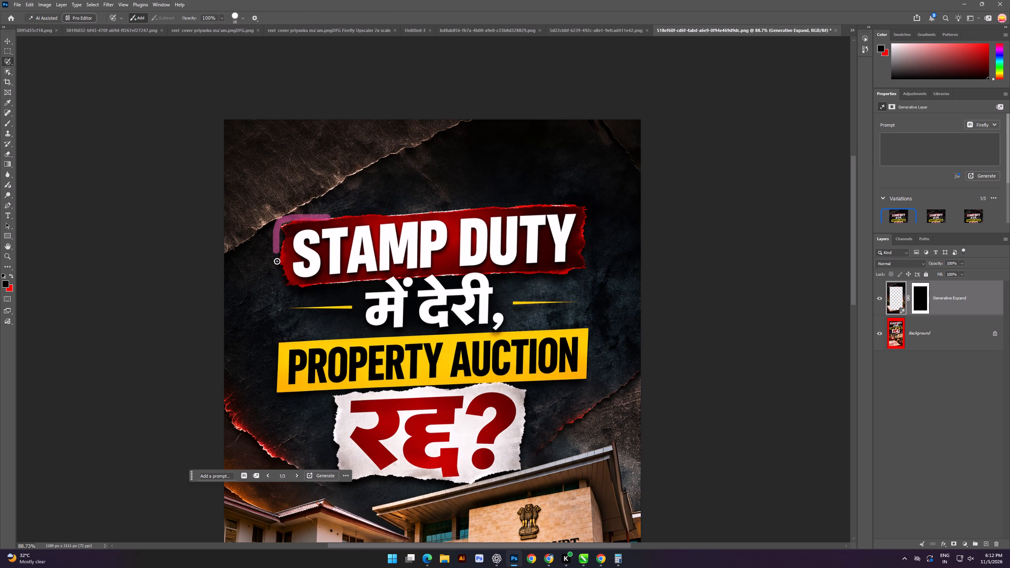
left_click_drag(277, 261, 611, 218)
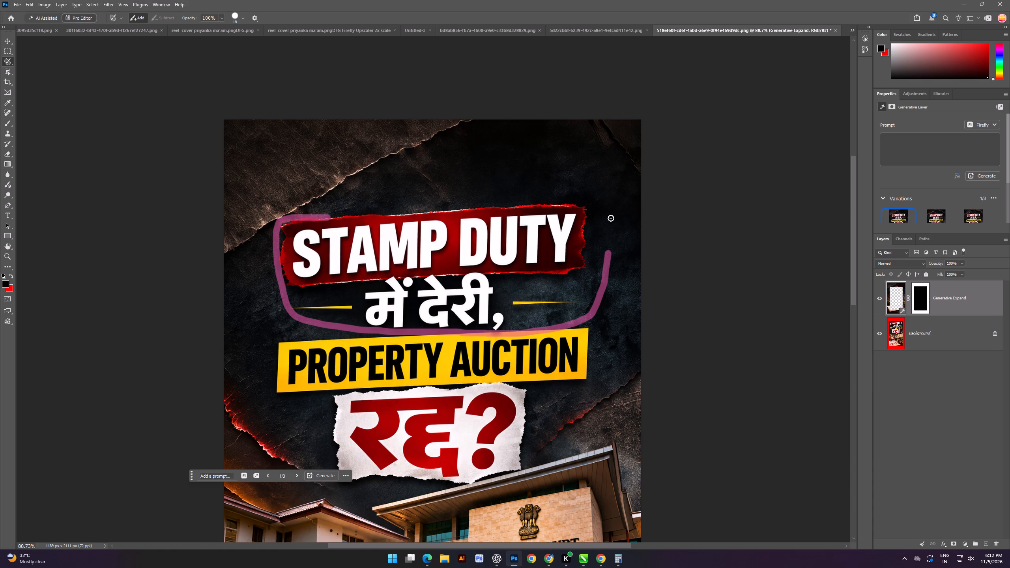
left_click_drag(611, 218, 289, 216)
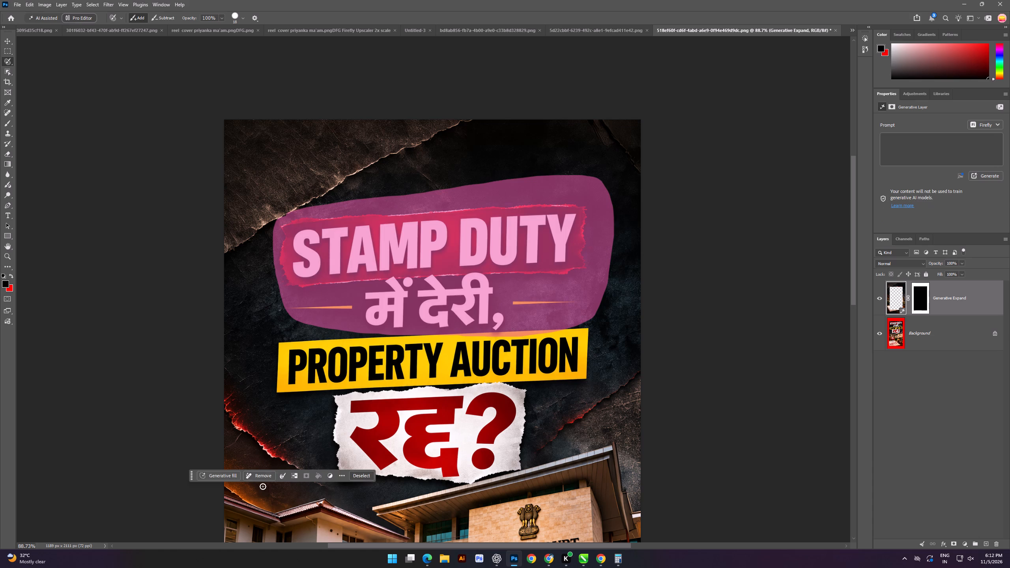
left_click(262, 476)
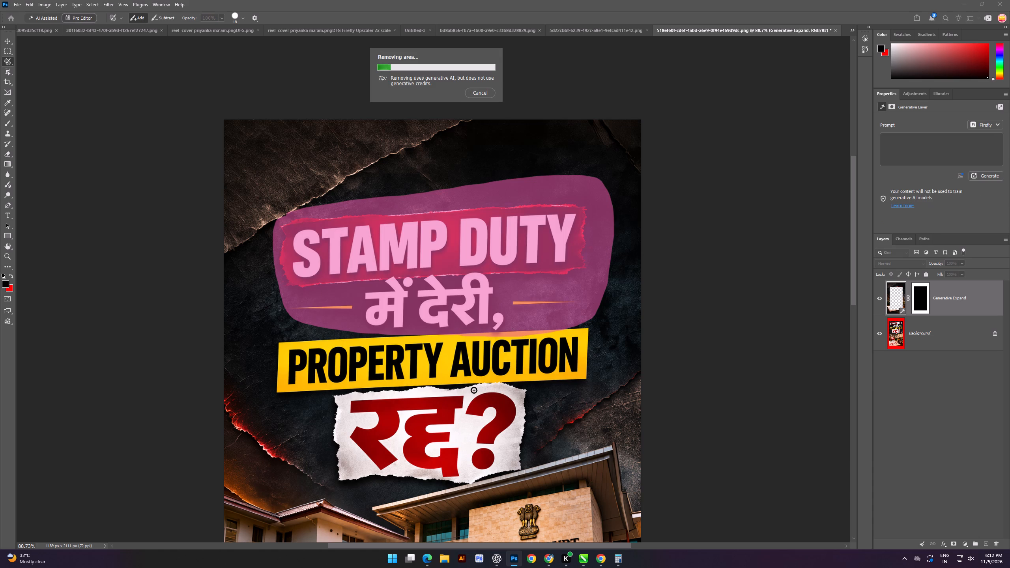
scroll(501, 380, "down", 5)
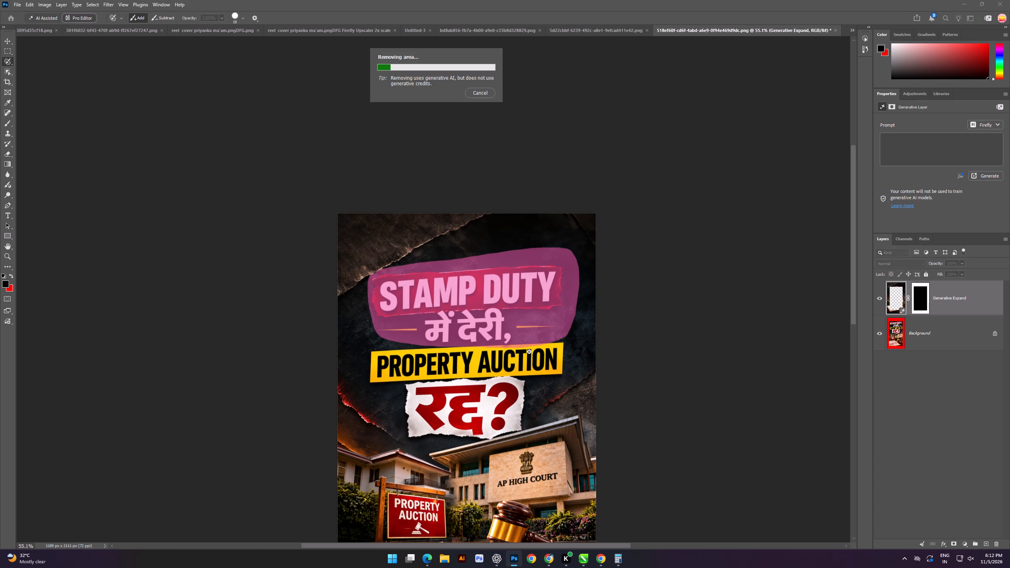
scroll(529, 351, "down", 3)
scroll(544, 323, "down", 4, "alt")
scroll(519, 300, "up", 2)
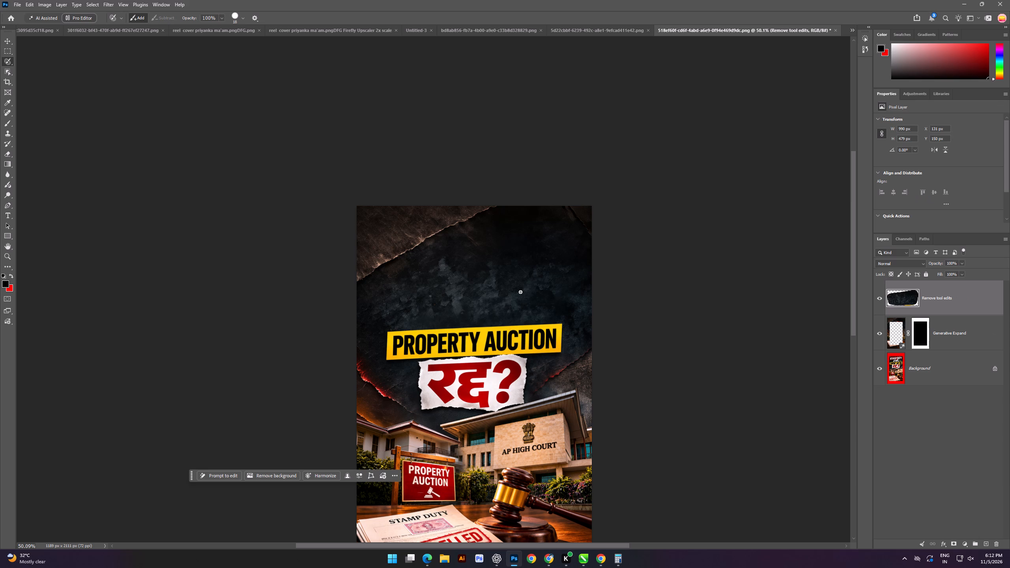
Merge the Remove tool edits, Generative Expand and Background layers into a single layer.
left_click(961, 371, "ctrl")
left_click(958, 344, "ctrl")
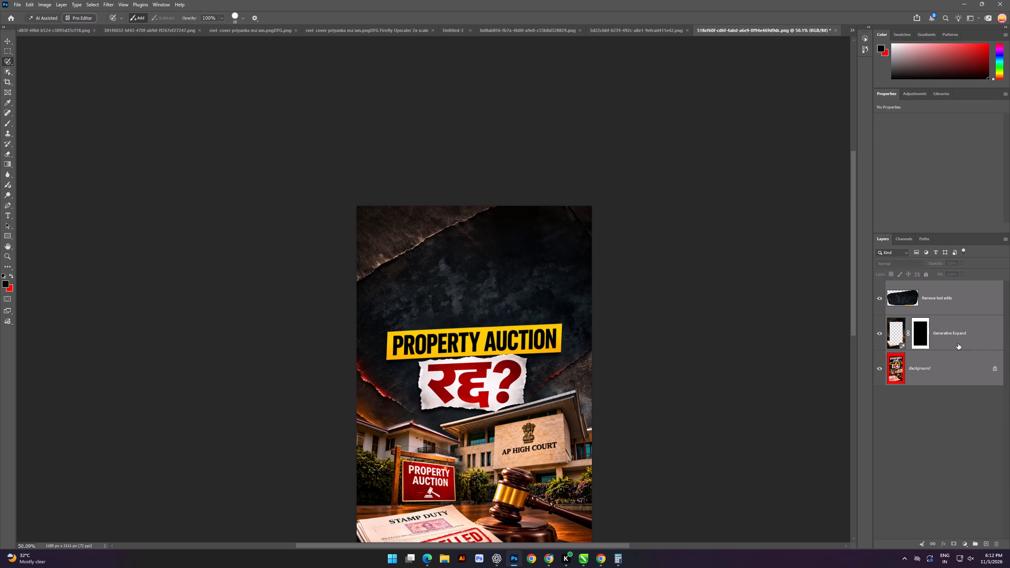
key("ctrl+e")
Export the merged image as a PNG in the Downloads folder, adding "sdf" to the end of the suggested file name.
left_click(17, 2)
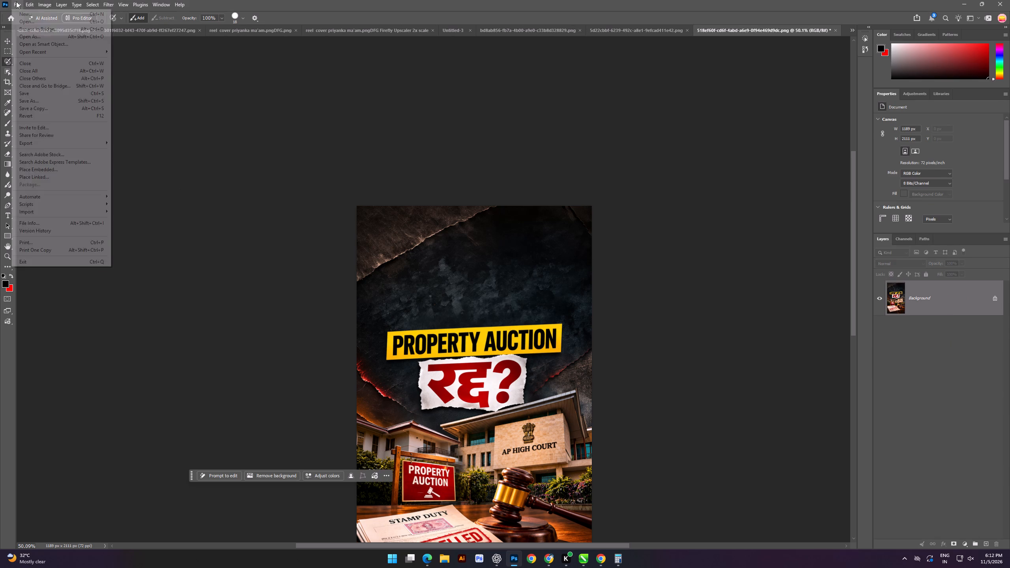
left_click(49, 144)
left_click(116, 143)
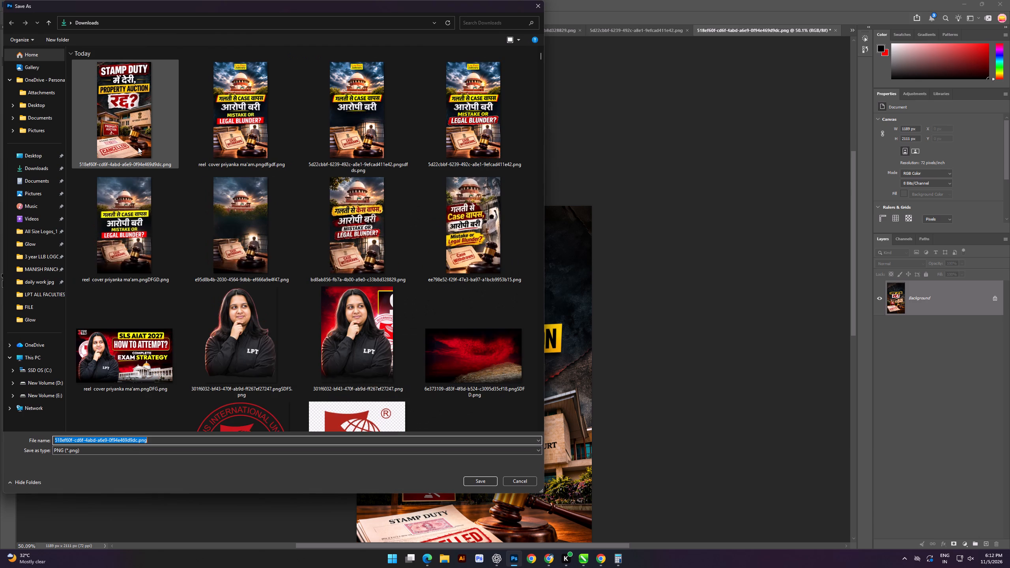
left_click(187, 442)
type("sdf")
key("Return")
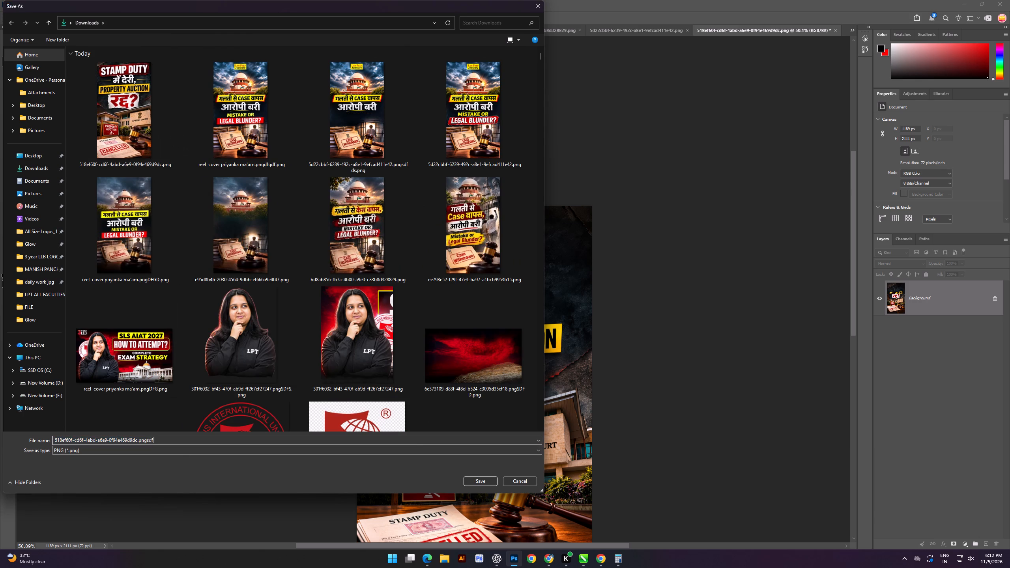
key("Return")
key("Return")
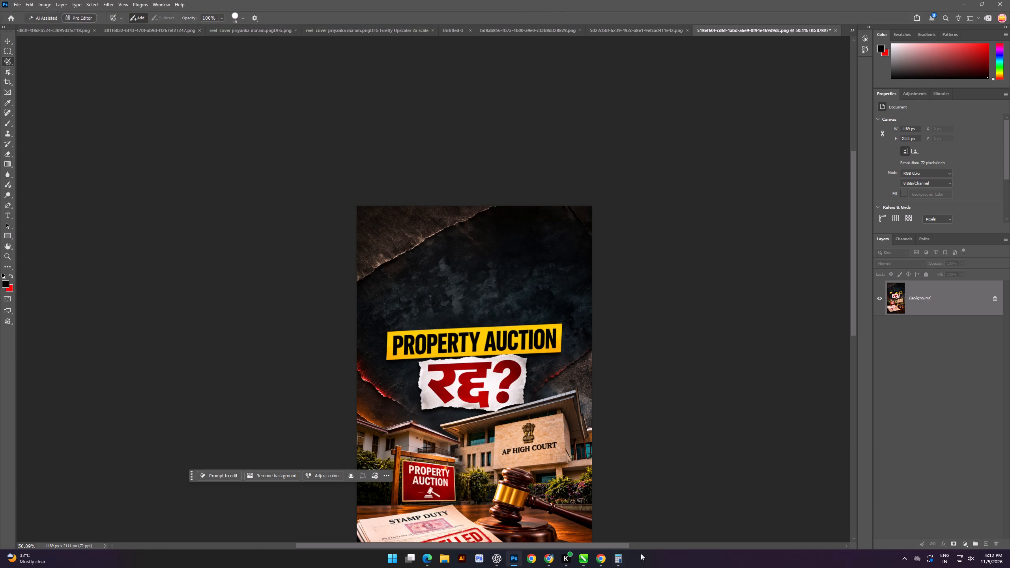
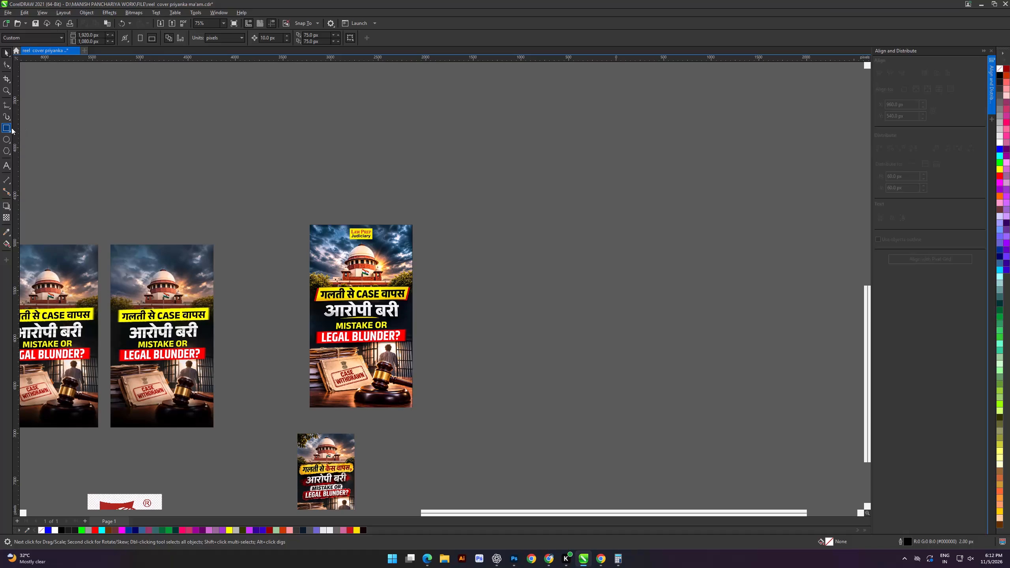
Draw a 1080 × 1920 px rectangle beside the finished "CASE वापस" cover and shift it about 680 px further away from it.
left_click_drag(411, 201, 541, 384)
left_click_drag(93, 35, 68, 31)
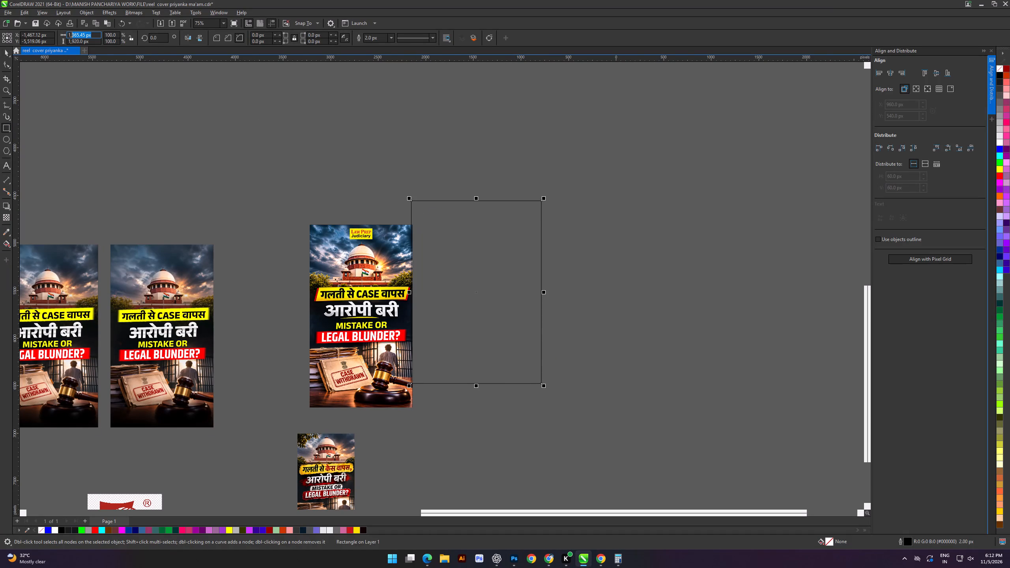
left_click_drag(68, 31, 50, 33)
type("1080")
key("Tab")
type("1920")
key("Return")
left_click(4, 50)
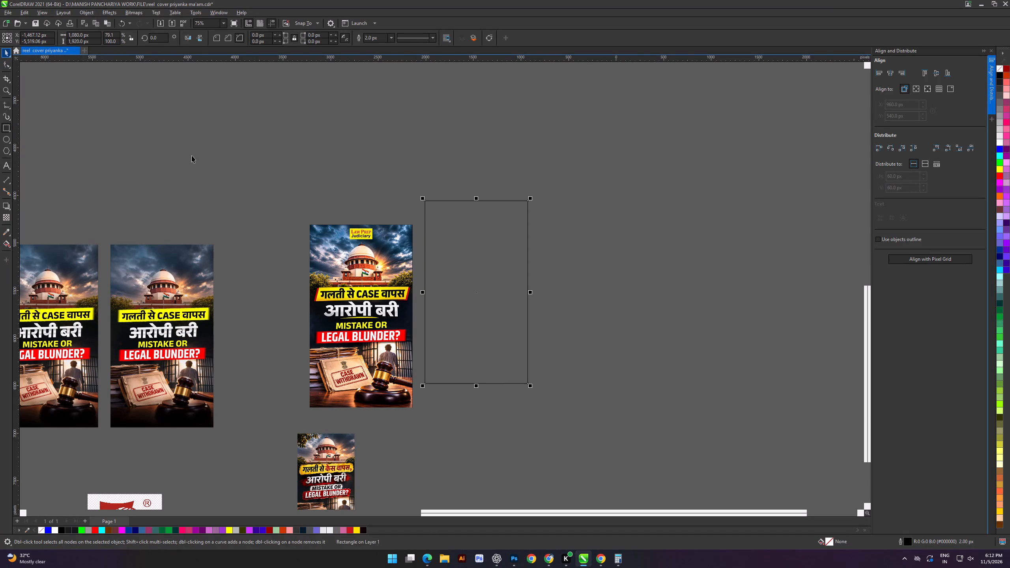
left_click(193, 155)
left_click_drag(474, 280, 539, 280)
left_click(634, 262)
left_click(568, 267)
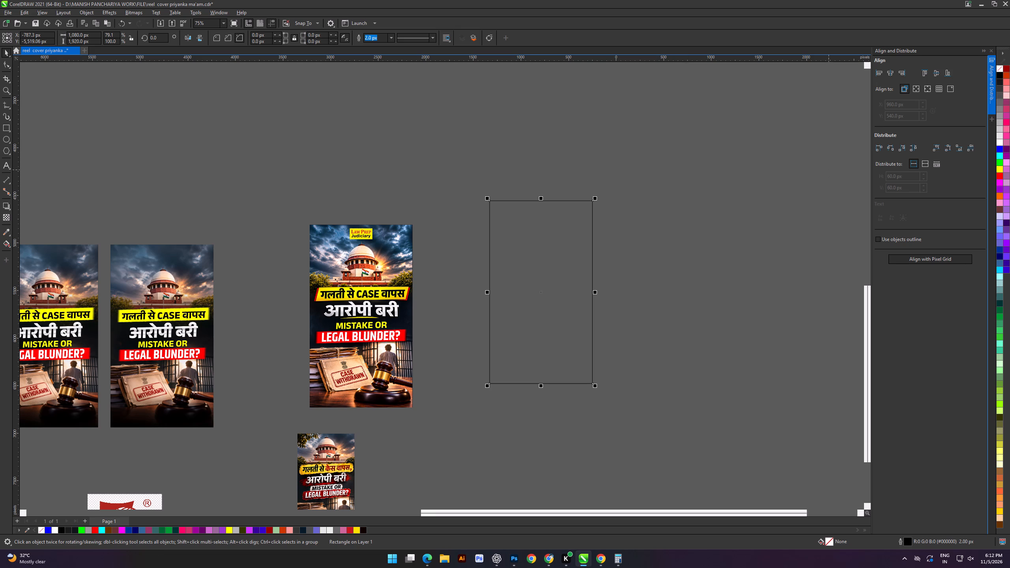
Fill the new rectangle with white and remove its outline.
left_click(1001, 145)
left_click(658, 160)
left_click(468, 304)
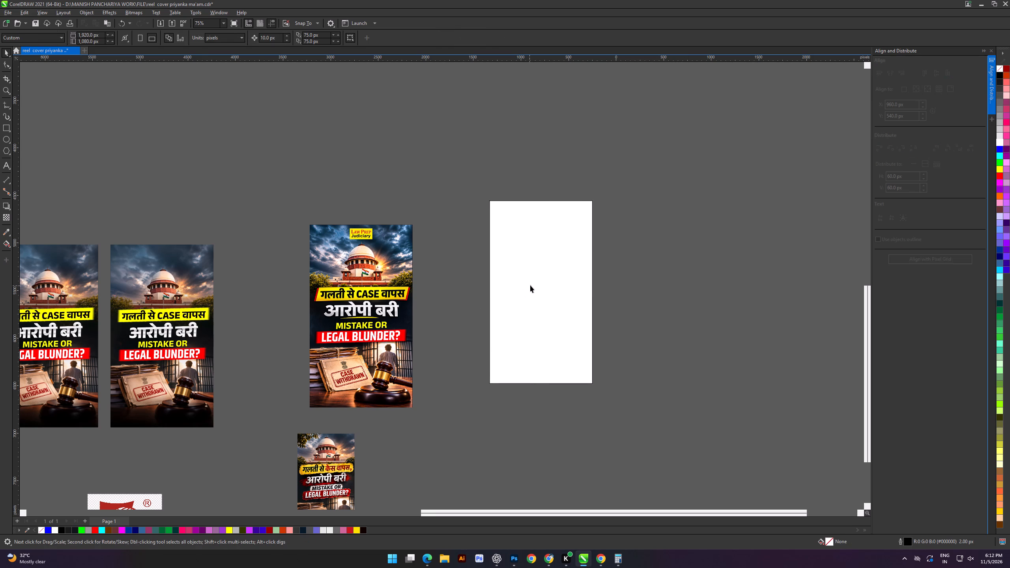
left_click(530, 285)
right_click(998, 68)
left_click(986, 75)
left_click(724, 123)
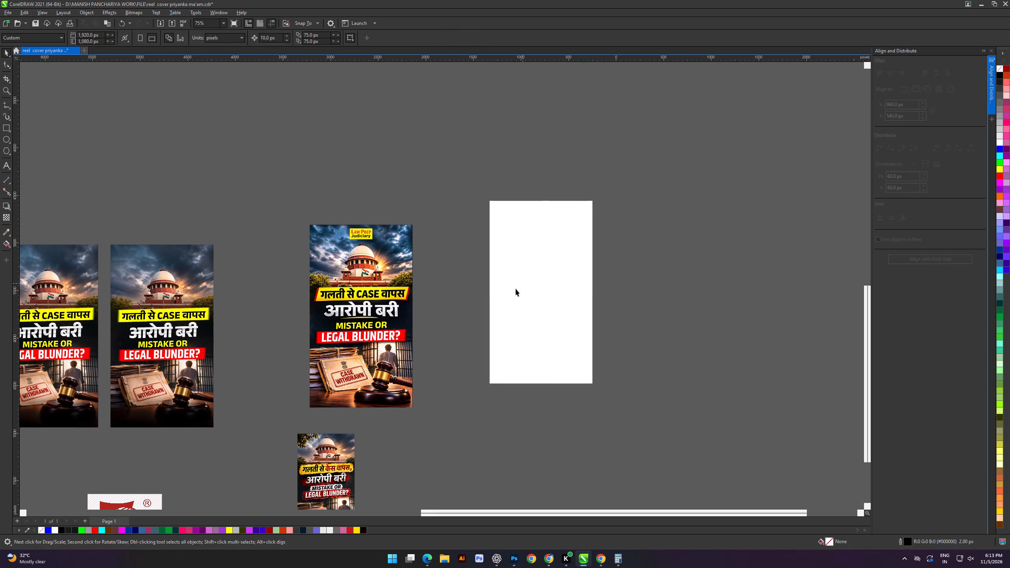
left_click(516, 289)
left_click(655, 288)
Import the edited Property Auction PNG ending in "sdf" from Downloads and PowerClip it inside the white rectangle.
key("ctrl+i")
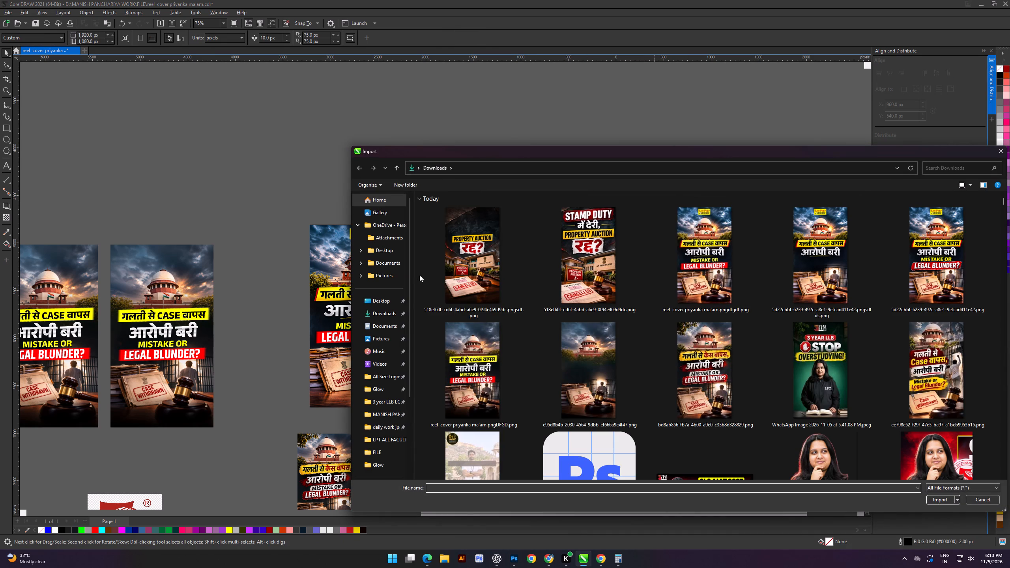
double_click(467, 263)
left_click_drag(612, 212, 731, 393)
key("d")
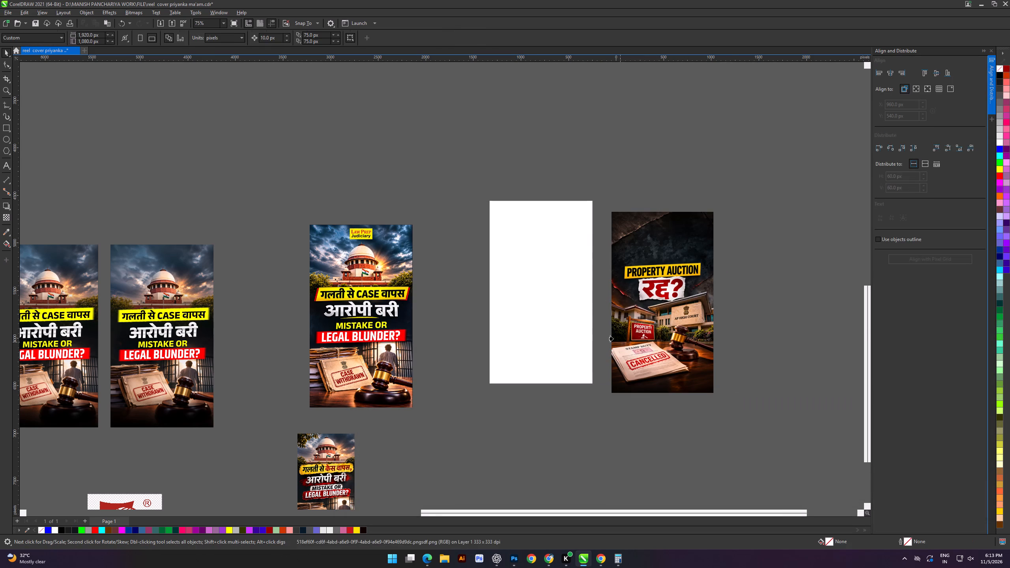
left_click(582, 326)
Enlarge the clipped Property Auction image to about 1086 × 1927 px so it covers the frame, and finish the PowerClip edit.
double_click(549, 318)
scroll(550, 324, "up", 3)
left_click(562, 373)
scroll(594, 400, "up", 11)
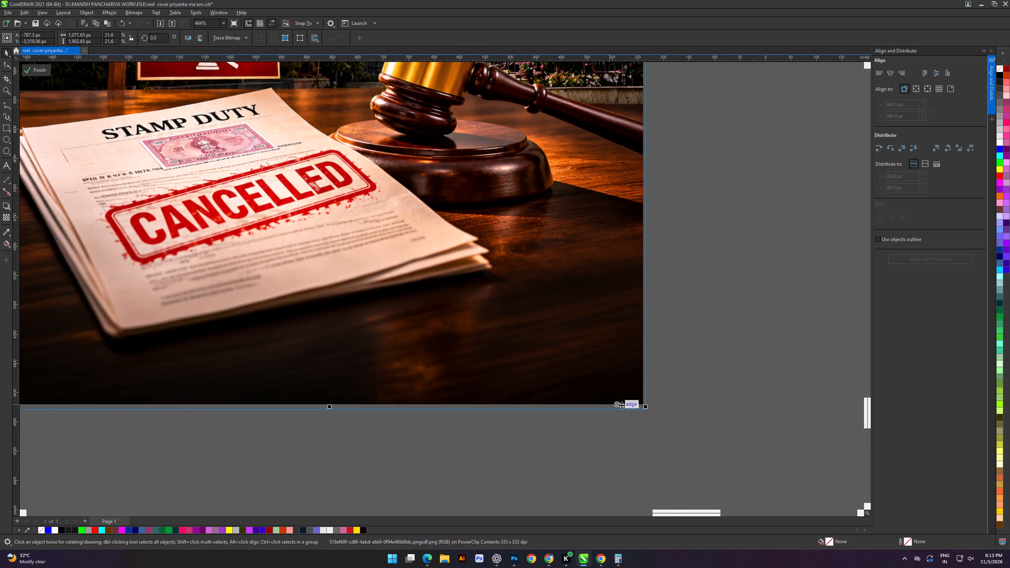
scroll(621, 405, "up", 4)
left_click_drag(655, 404, 662, 417, "shift")
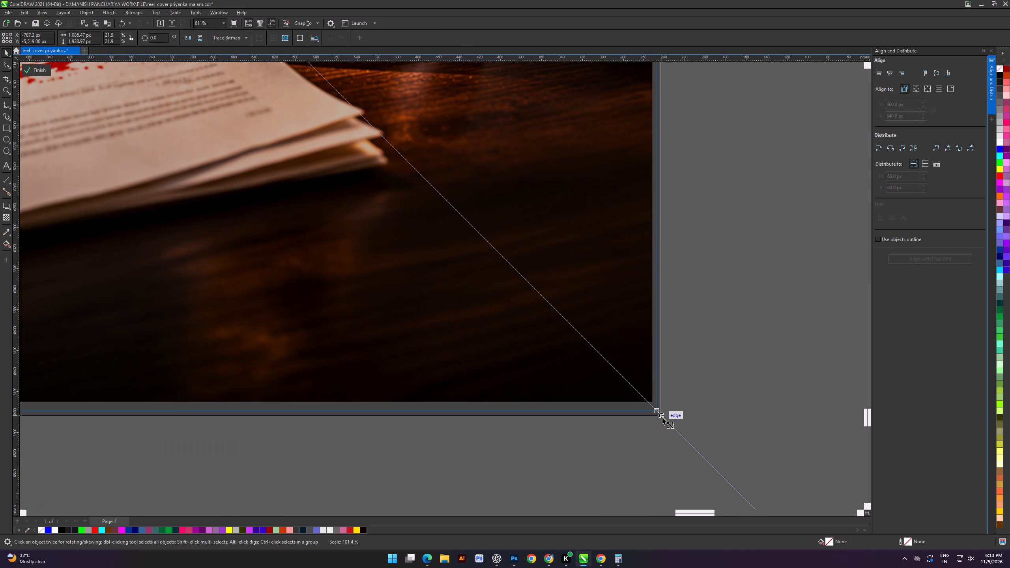
left_click_drag(662, 417, 662, 417, "shift")
left_click(678, 433)
scroll(576, 344, "down", 20)
scroll(524, 238, "up", 11, "alt")
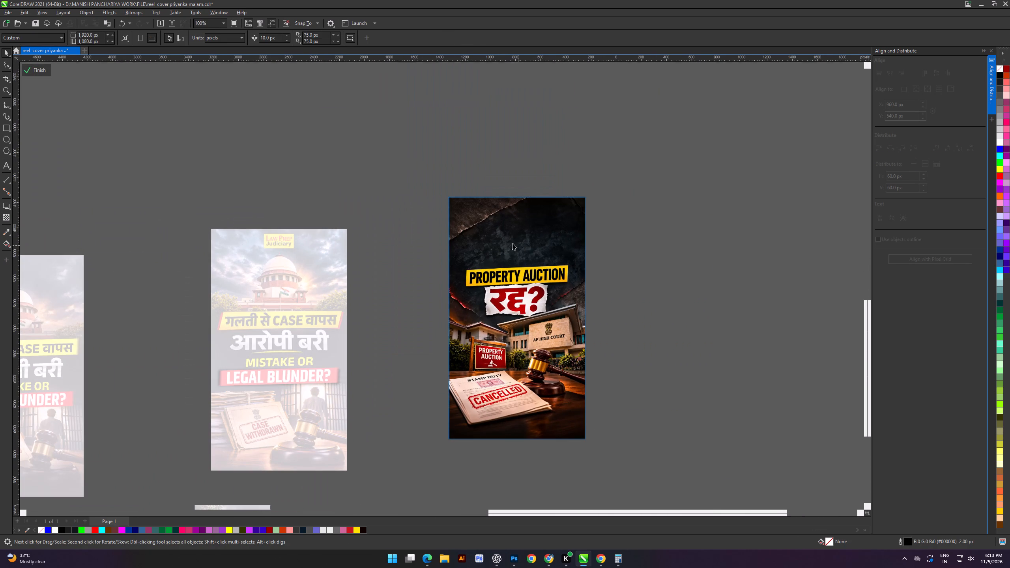
left_click(427, 213)
scroll(502, 267, "up", 3, "alt")
left_click_drag(419, 239, 386, 213)
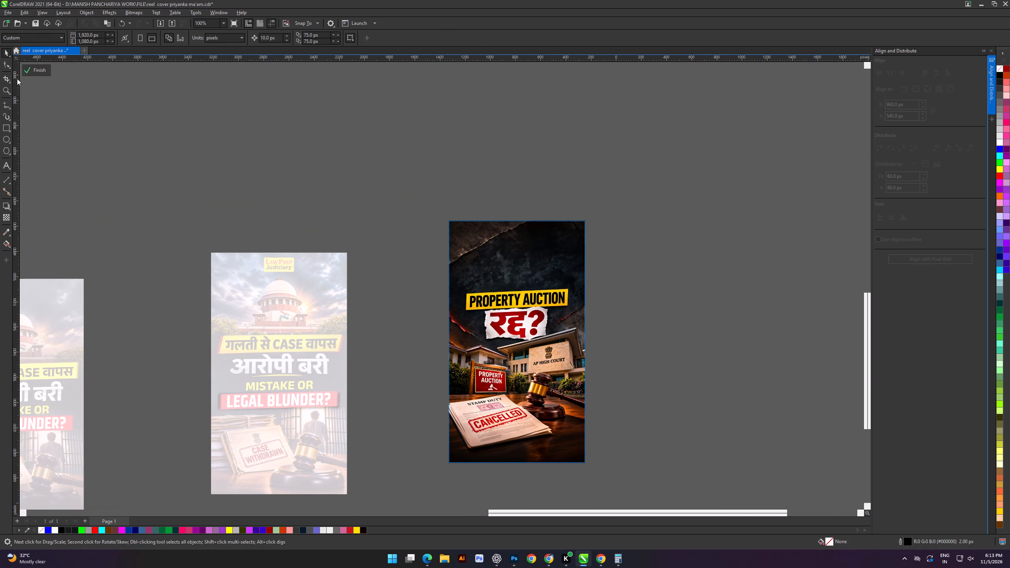
left_click(30, 70)
left_click(261, 166)
scroll(591, 325, "up", 7, "shift")
left_click(441, 256)
Reopen the PowerClip contents and nudge the Property Auction image down by 50 px within the frame.
double_click(529, 290)
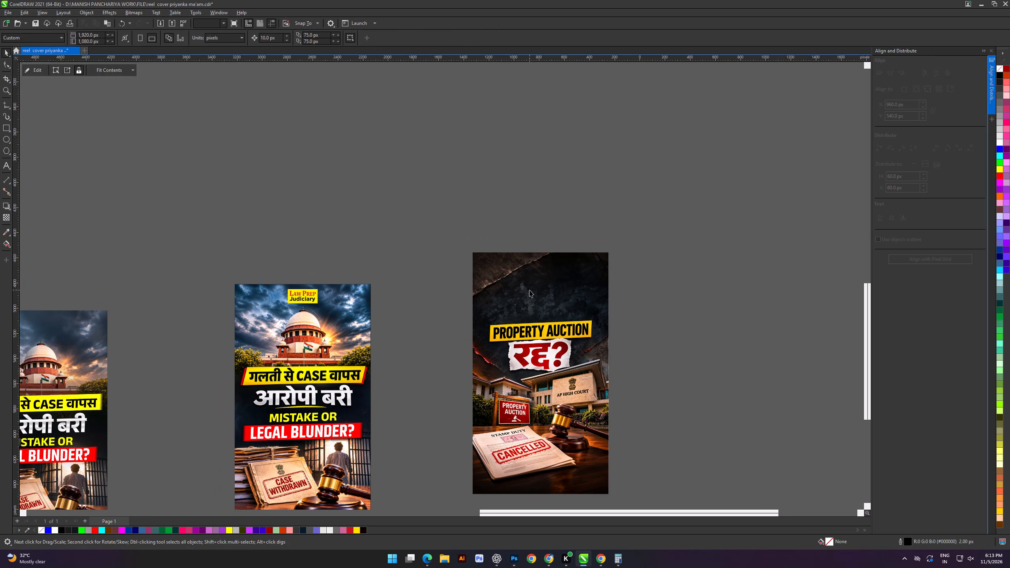
left_click(529, 290)
key("Down")
key("Down")
key("Down")
key("Down")
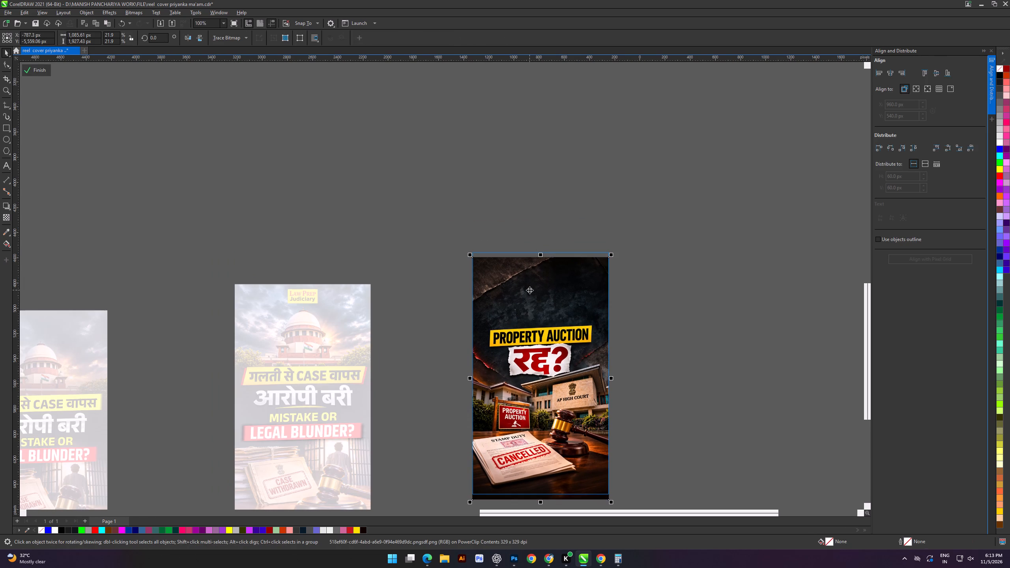
key("Up")
key("Down")
key("Down")
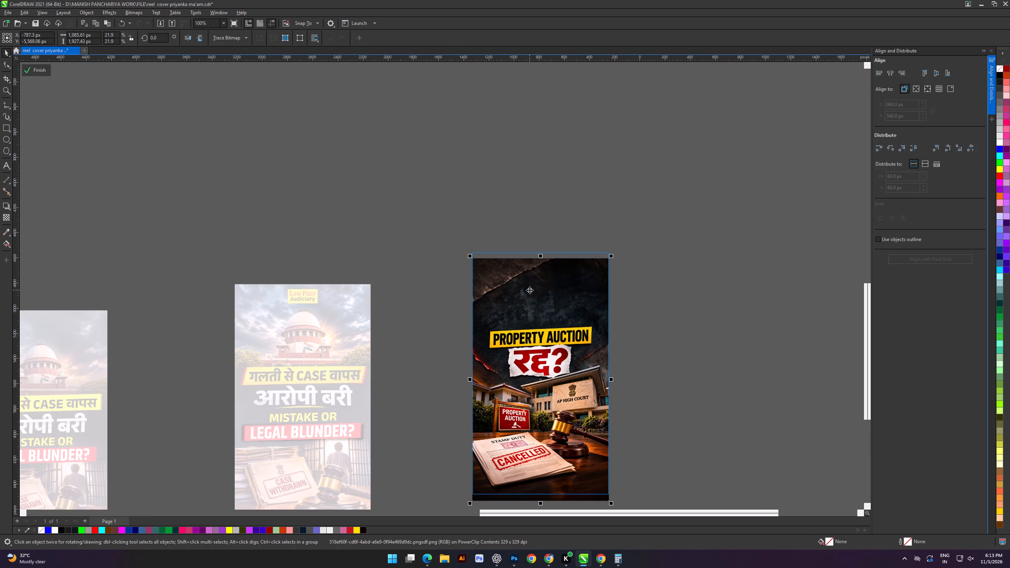
left_click(372, 191)
left_click(537, 293)
Copy the Property Auction image above the original inside the PowerClip and mirror the copy vertically.
right_click_drag(566, 297, 567, 127)
left_click(582, 144)
left_click(709, 216)
scroll(597, 306, "up", 10, "alt")
left_click_drag(570, 319, 570, 270)
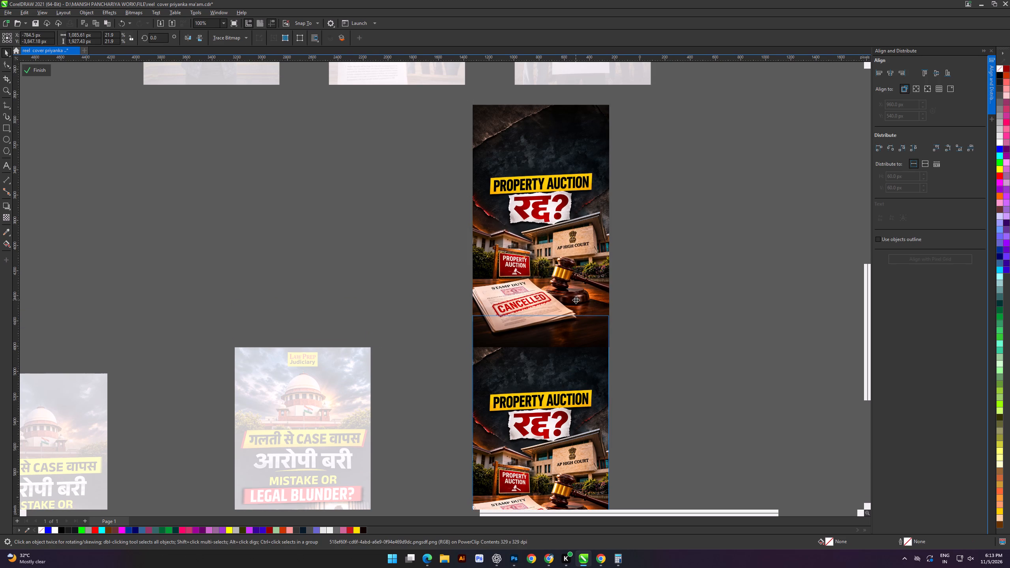
left_click(576, 300)
left_click(197, 38)
scroll(575, 271, "up", 4)
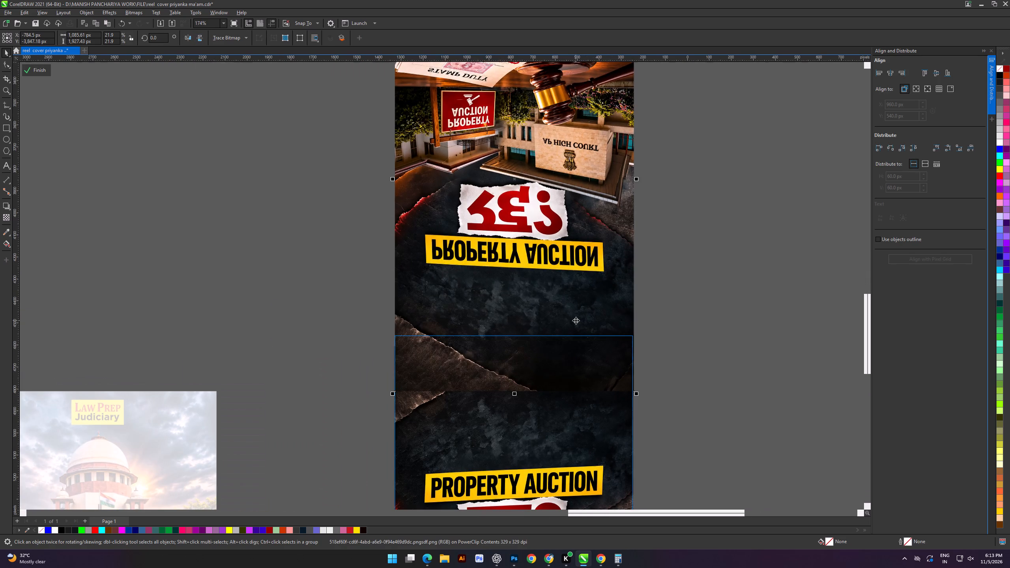
Move the mirrored copy down to meet the original image's top edge and enlarge it from its centre to about 1102 × 1957 px.
left_click_drag(563, 306, 559, 280)
left_click_drag(559, 283, 555, 266)
left_click_drag(555, 276, 555, 259)
left_click_drag(557, 268, 568, 282)
left_click_drag(567, 282, 561, 282)
scroll(608, 343, "up", 4)
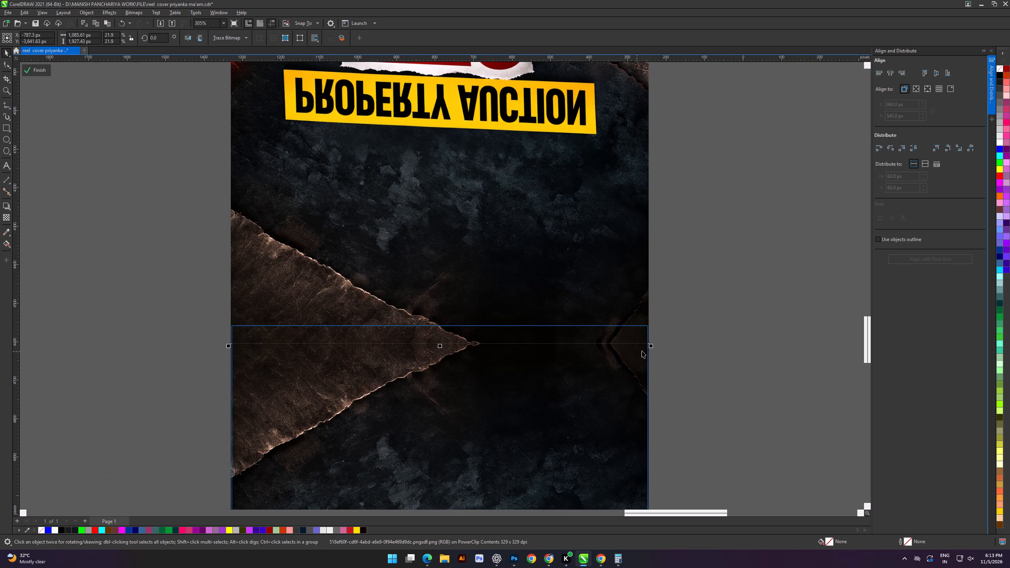
left_click_drag(653, 345, 656, 353, "shift")
left_click_drag(651, 346, 660, 349, "shift")
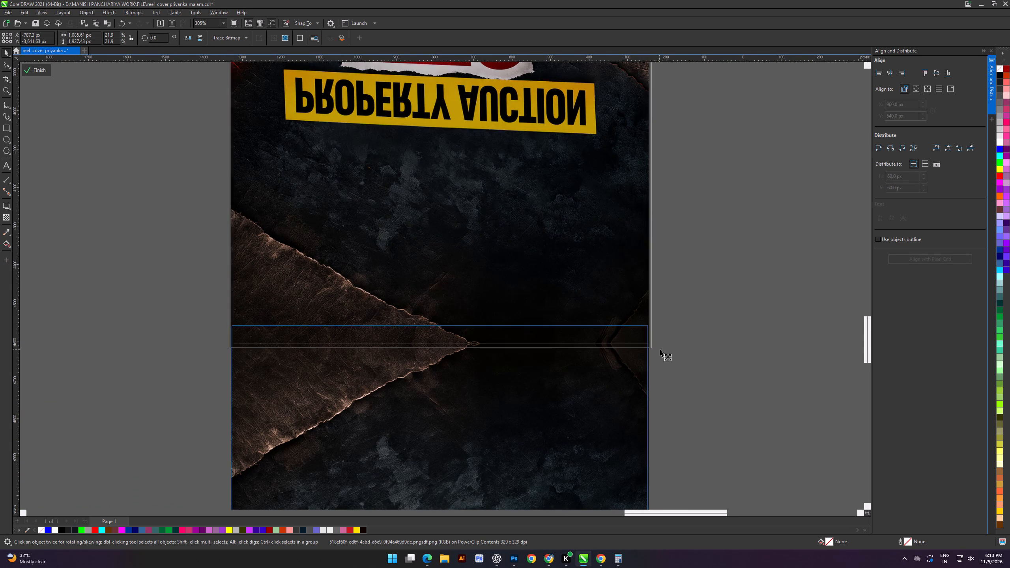
left_click_drag(660, 349, 662, 351, "shift")
Fade the mirrored copy's lower edge into the original image with a fountain transparency and finish editing the PowerClip.
scroll(539, 346, "up", 5)
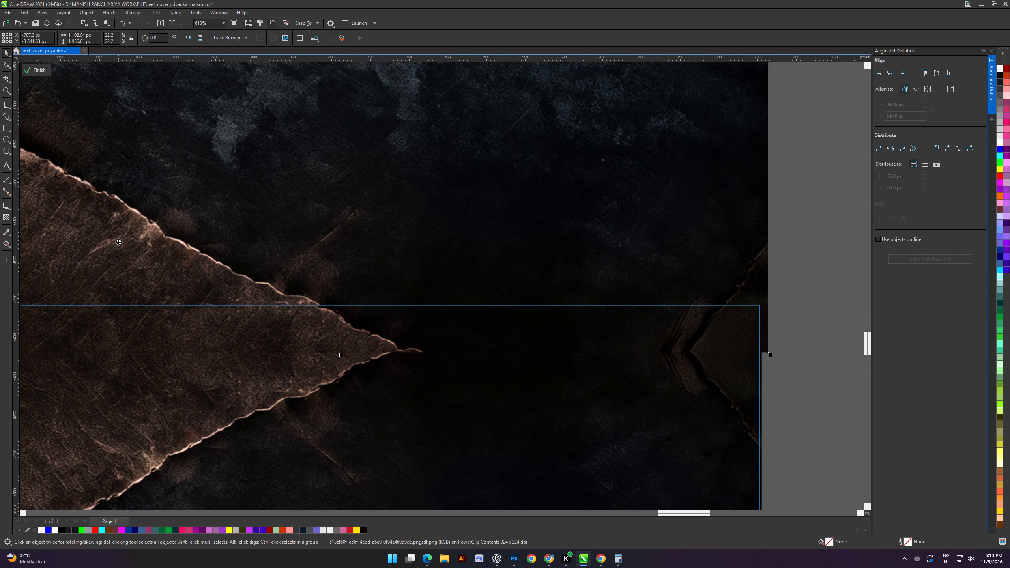
left_click(2, 215)
scroll(450, 387, "up", 11)
left_click_drag(337, 275, 337, 298)
scroll(345, 305, "down", 20)
scroll(345, 305, "down", 2)
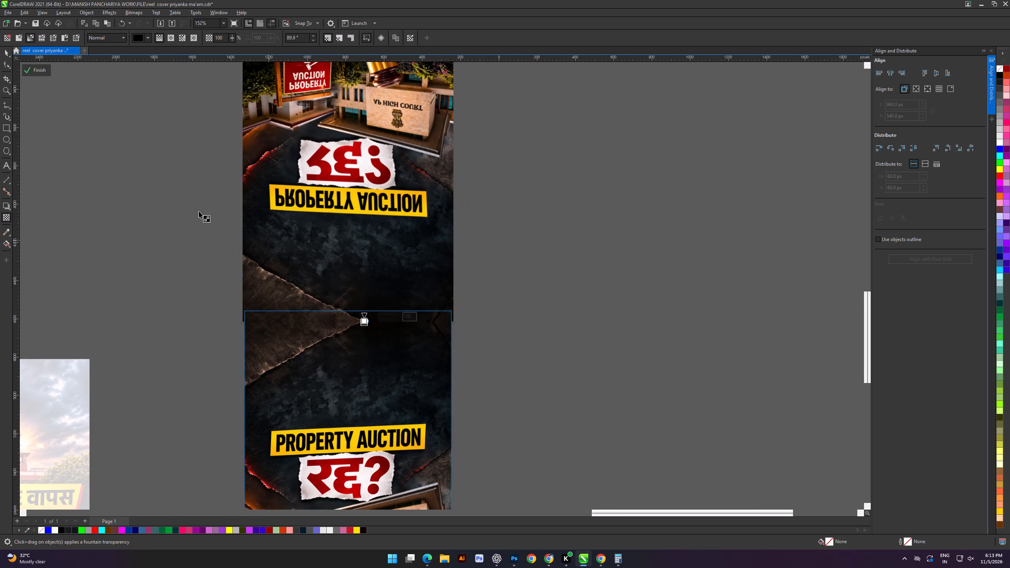
left_click(36, 69)
left_click(112, 197)
Examine the extended background at the top of the Property Auction cover beside the finished "CASE वापस" cover.
scroll(467, 300, "down", 4)
scroll(482, 310, "up", 6, "shift")
left_click(438, 270)
scroll(469, 291, "down", 2, "alt")
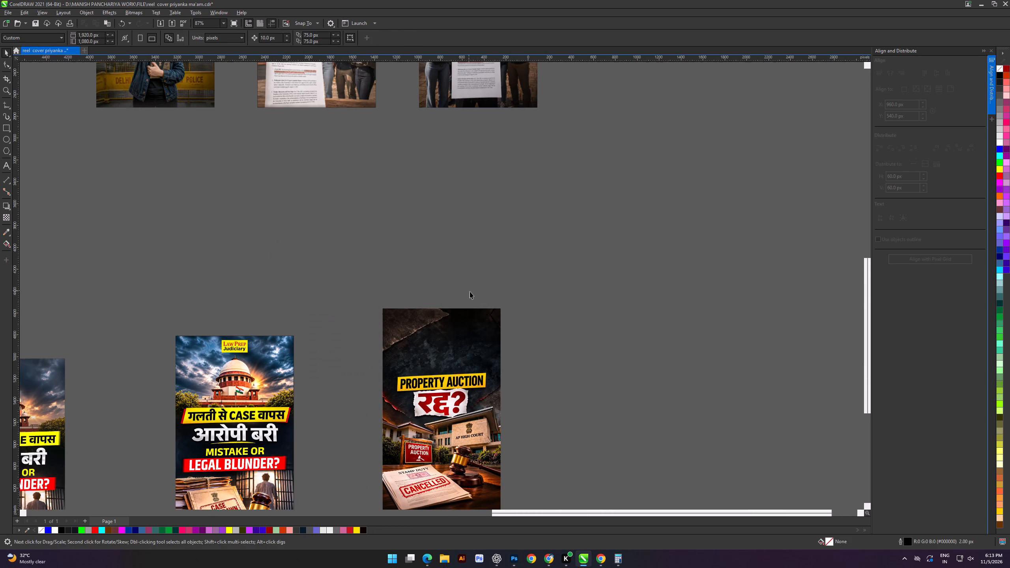
scroll(470, 291, "down", 2, "alt")
scroll(552, 265, "up", 4, "shift")
left_click(525, 222)
scroll(529, 223, "down", 5, "alt")
left_click(531, 237)
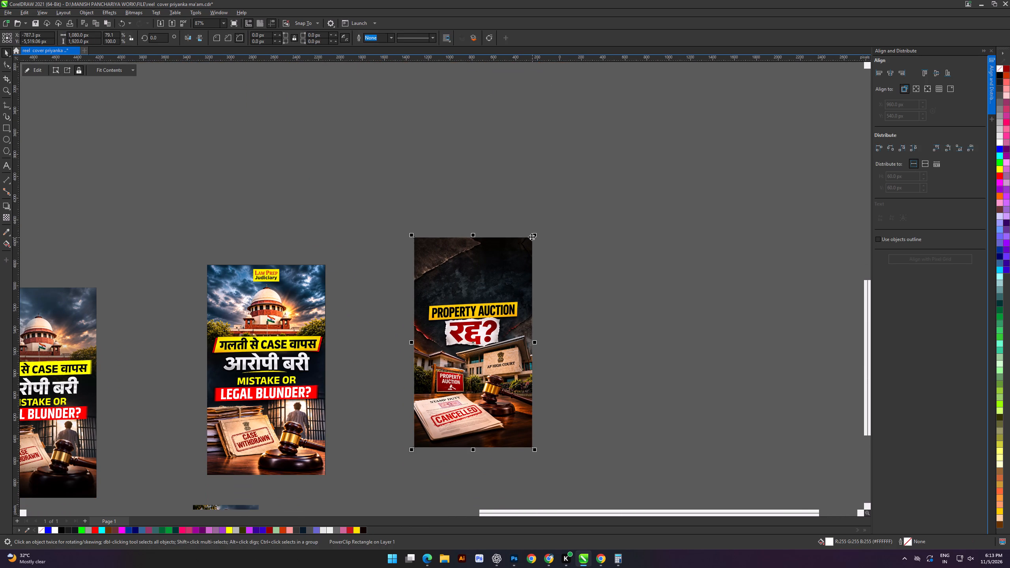
scroll(531, 237, "up", 5, "shift")
left_click(534, 189)
scroll(539, 278, "up", 1)
scroll(526, 289, "up", 1, "alt")
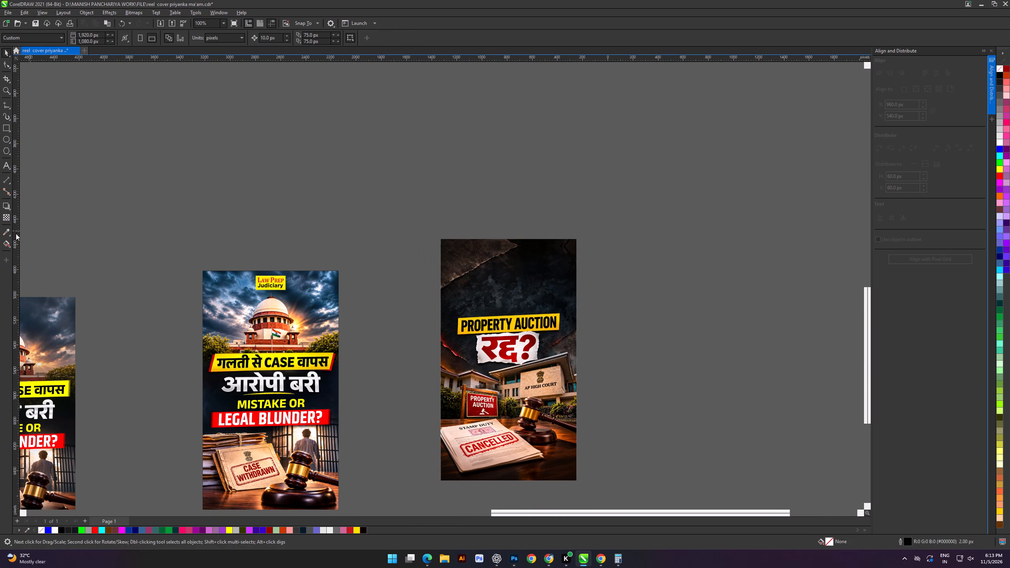
scroll(265, 356, "down", 4)
scroll(278, 357, "up", 8, "shift")
Copy the "MISTAKE OR" and "LEGAL BLUNDER?" lines with their red banner from the finished cover to beside the Property Auction cover.
left_click(320, 370)
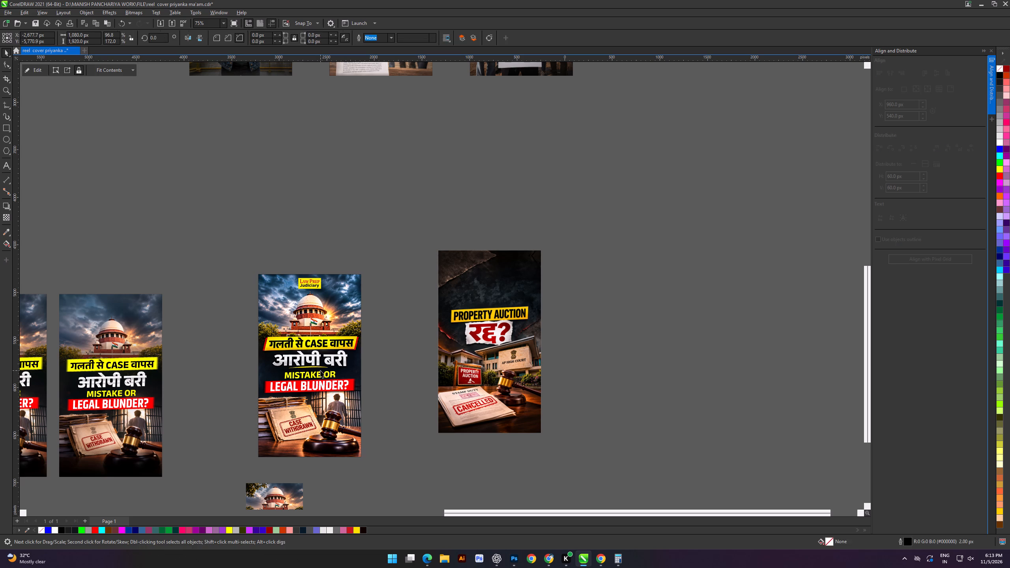
left_click(322, 374)
left_click_drag(402, 347, 390, 351)
left_click_drag(390, 353, 207, 419)
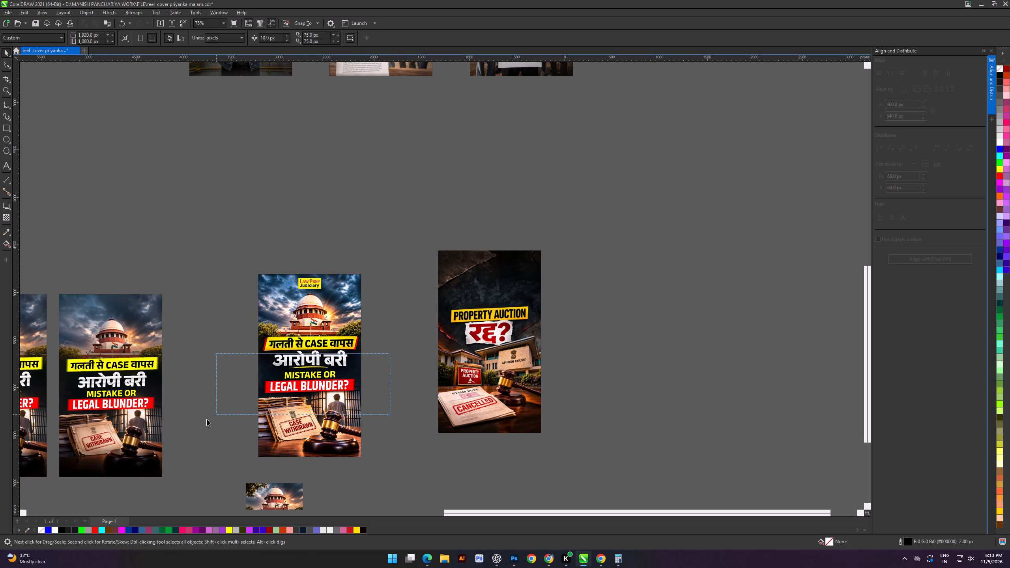
left_click_drag(207, 419, 198, 424)
right_click_drag(295, 387, 603, 299)
left_click(627, 316)
left_click(641, 383)
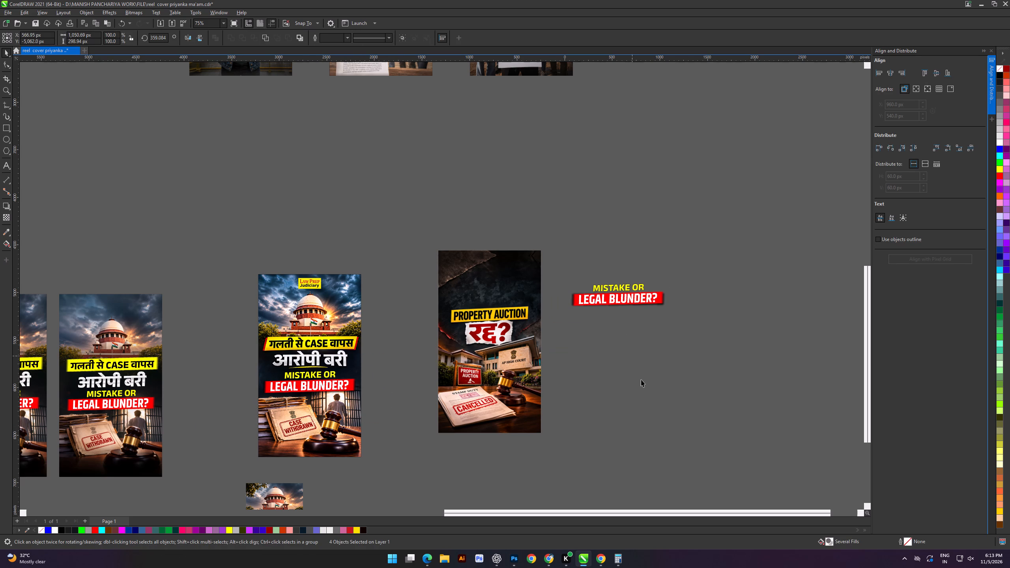
Select the copied "MISTAKE OR" text line beside the Property Auction cover.
left_click(618, 288)
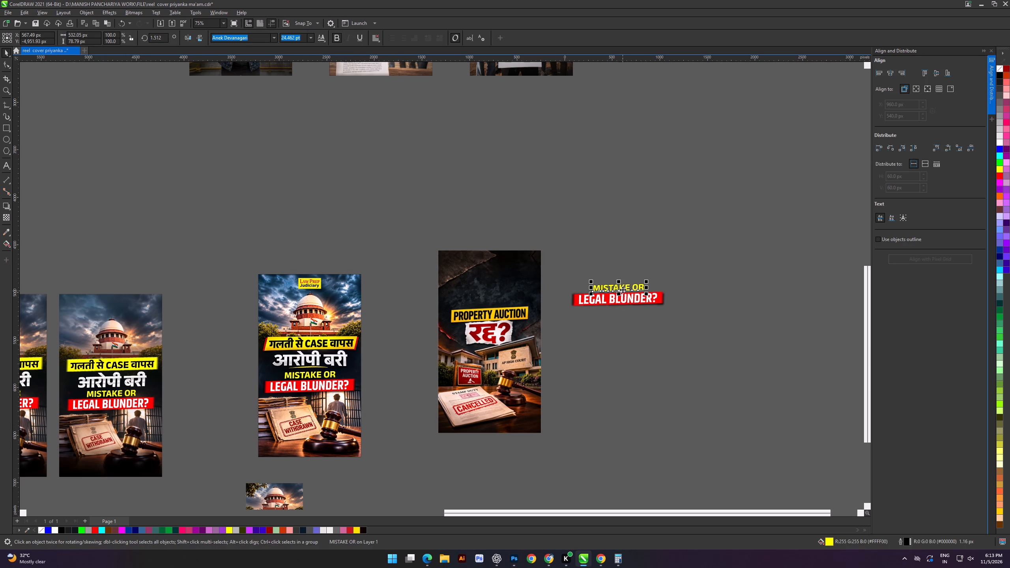
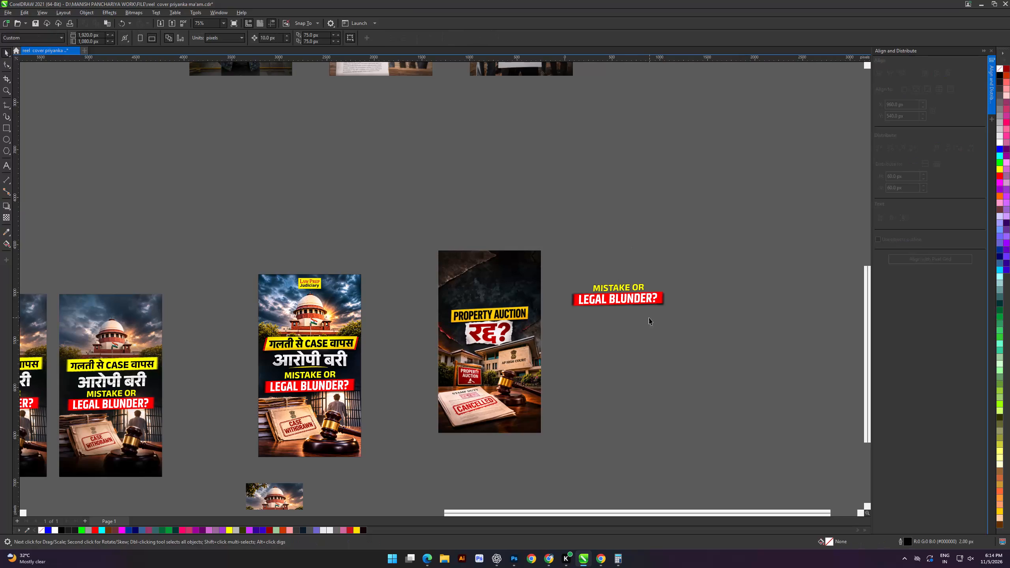
Move the copied red banner out from behind the text to an empty area below "LEGAL BLUNDER?".
left_click_drag(624, 291, 573, 213)
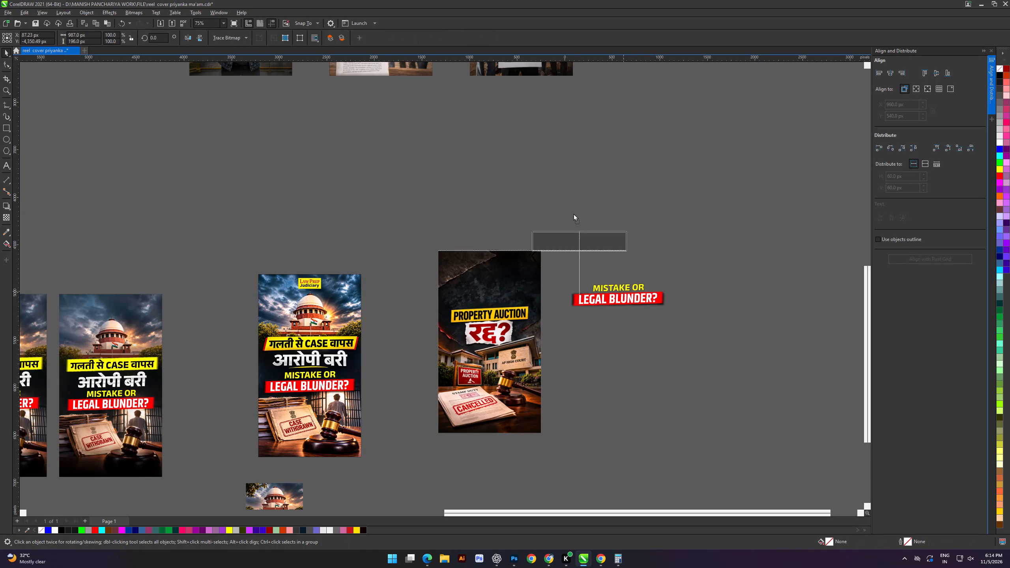
left_click_drag(573, 213, 671, 390)
Move the "MISTAKE OR" text above the Property Auction cover and clear its transformations to straighten it.
left_click_drag(618, 286, 509, 163)
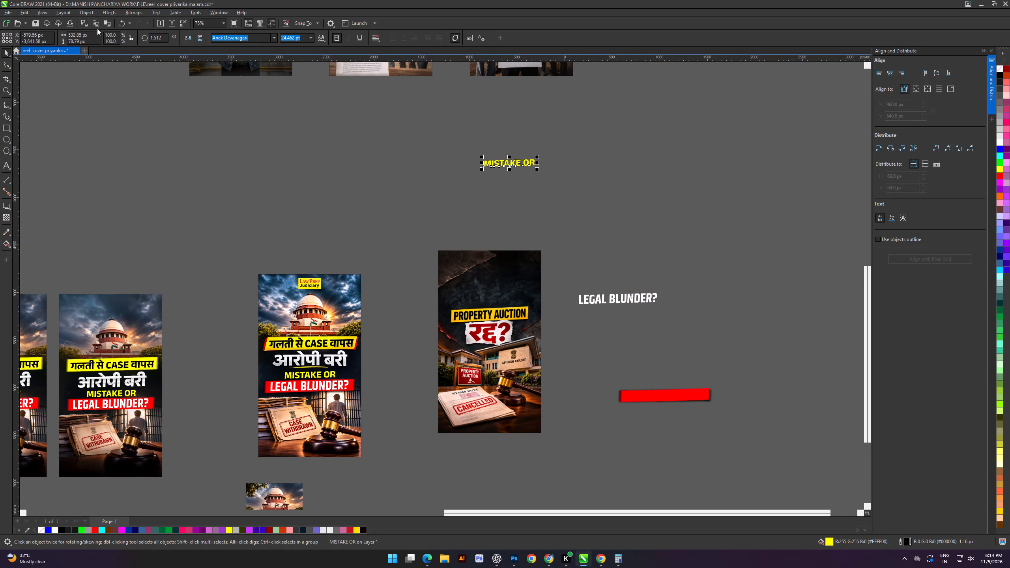
double_click(85, 7)
left_click(125, 82)
left_click(391, 185)
Replace the "MISTAKE OR" text with the previously copied headline "Stamp Duty में देरी, Property Auction रद्द?" from the clipboard history.
scroll(515, 152, "up", 3)
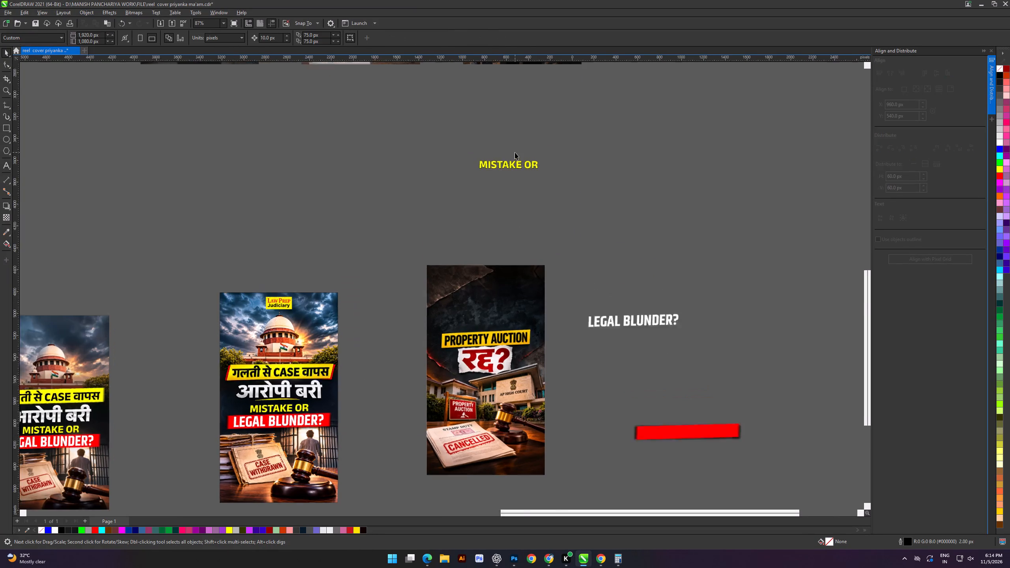
scroll(515, 152, "up", 1)
double_click(515, 167)
key("ctrl+a")
key("super+v")
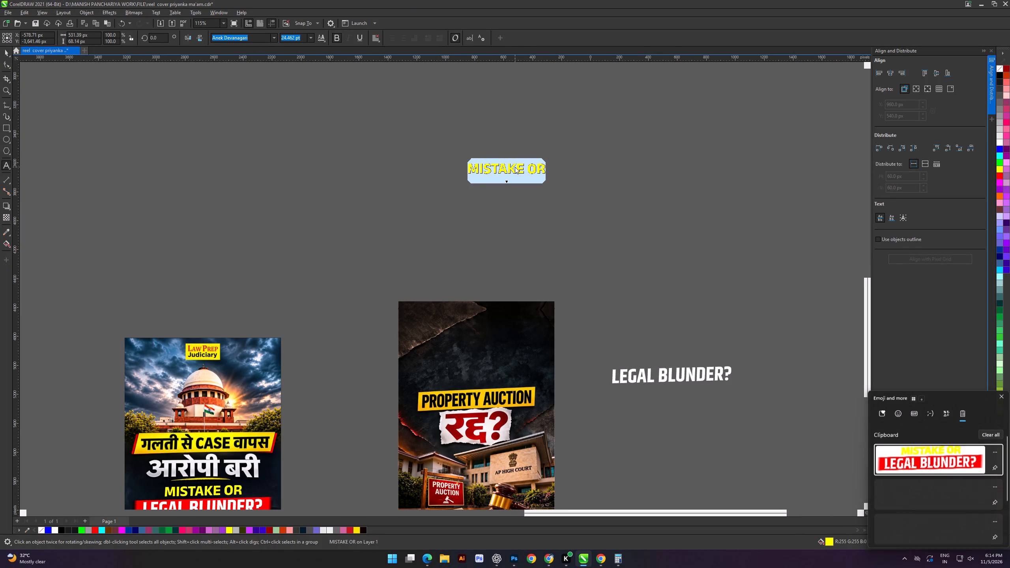
scroll(954, 466, "down", 4)
left_click(917, 484)
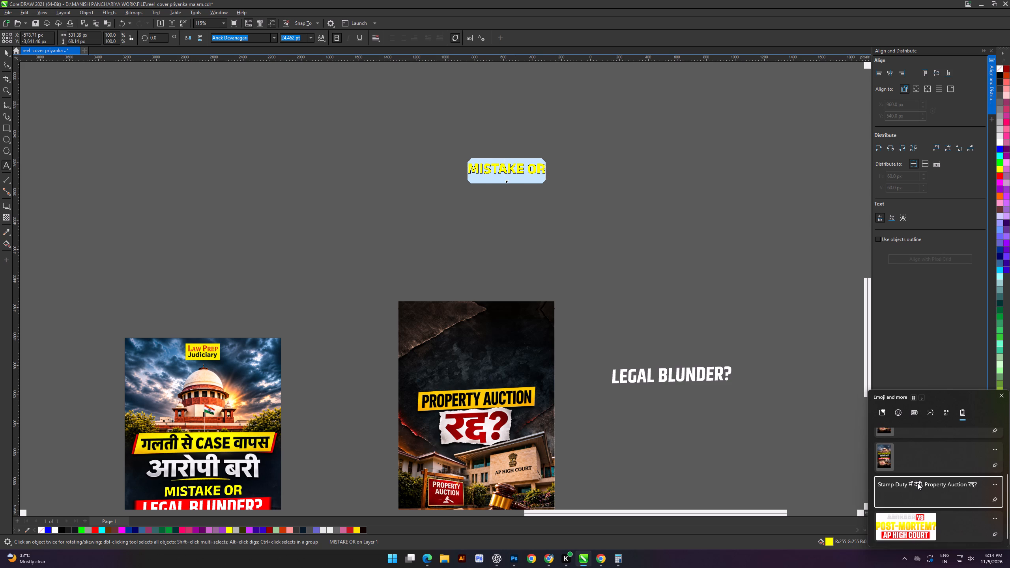
key("ctrl+v")
left_click(4, 53)
left_click(219, 169)
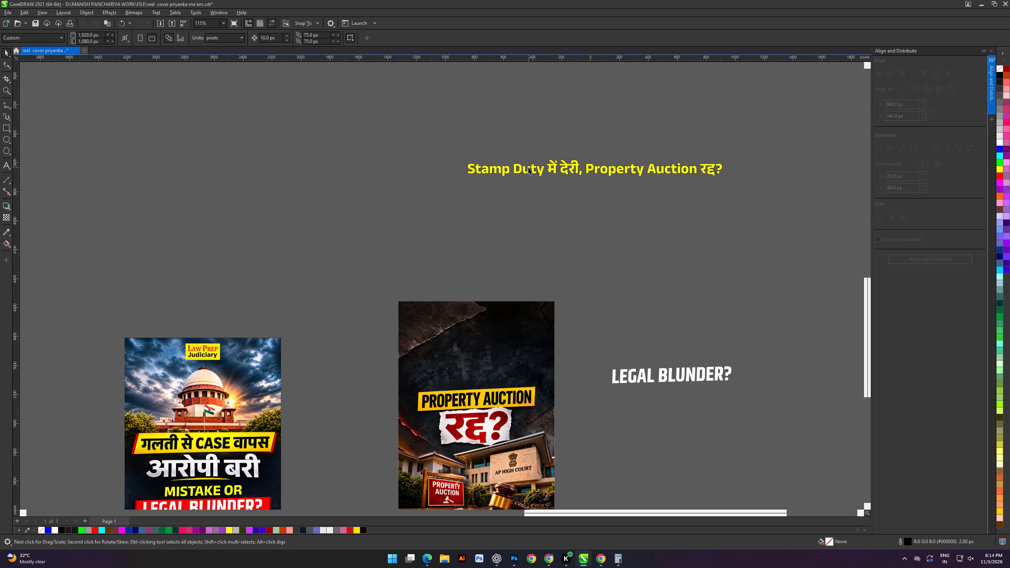
Start a new line after "देरी," in the headline and change the whole text to uppercase.
double_click(582, 173)
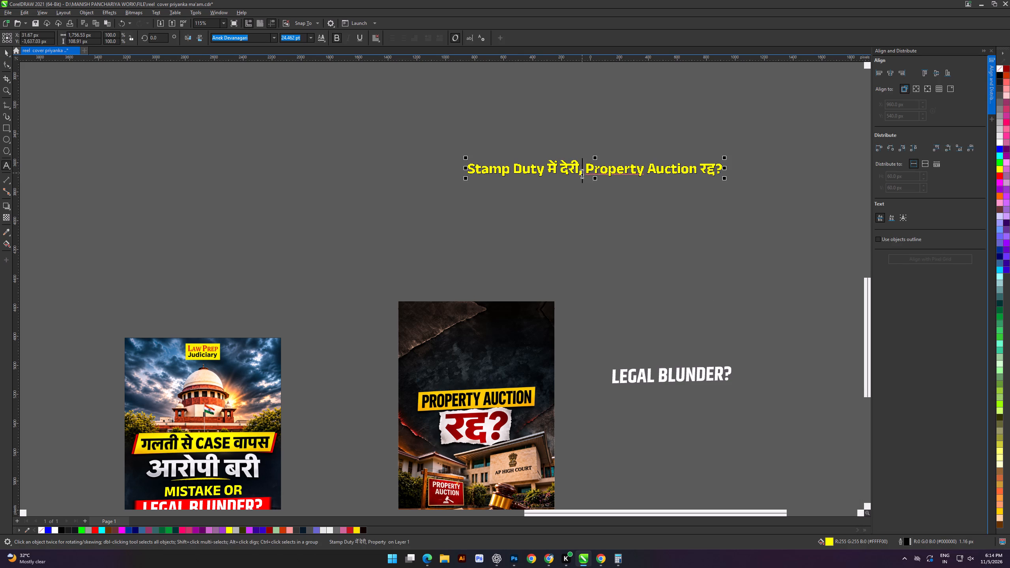
key("Return")
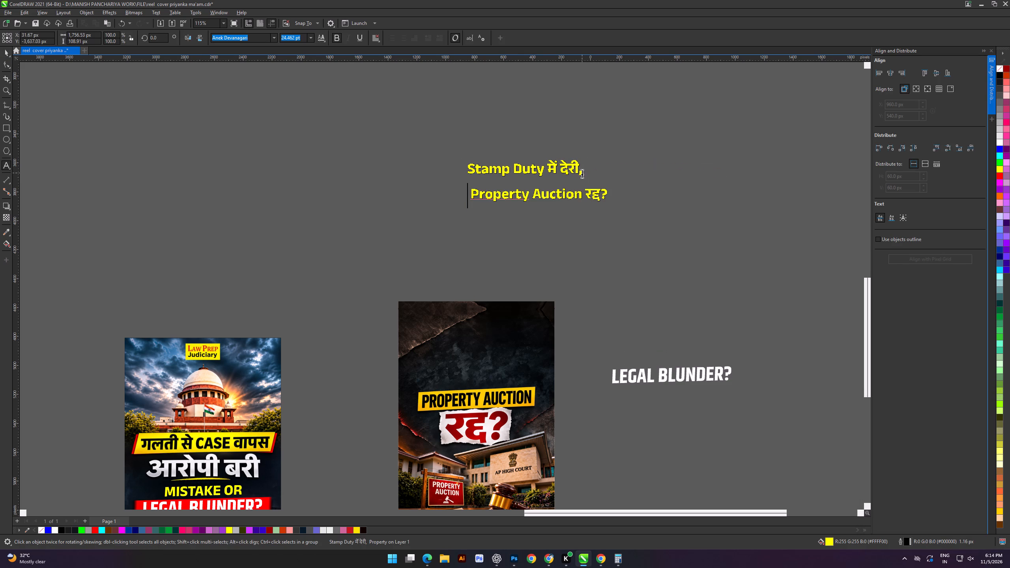
key("ctrl+a")
key("shift+F3")
left_click(487, 269)
left_click(492, 299)
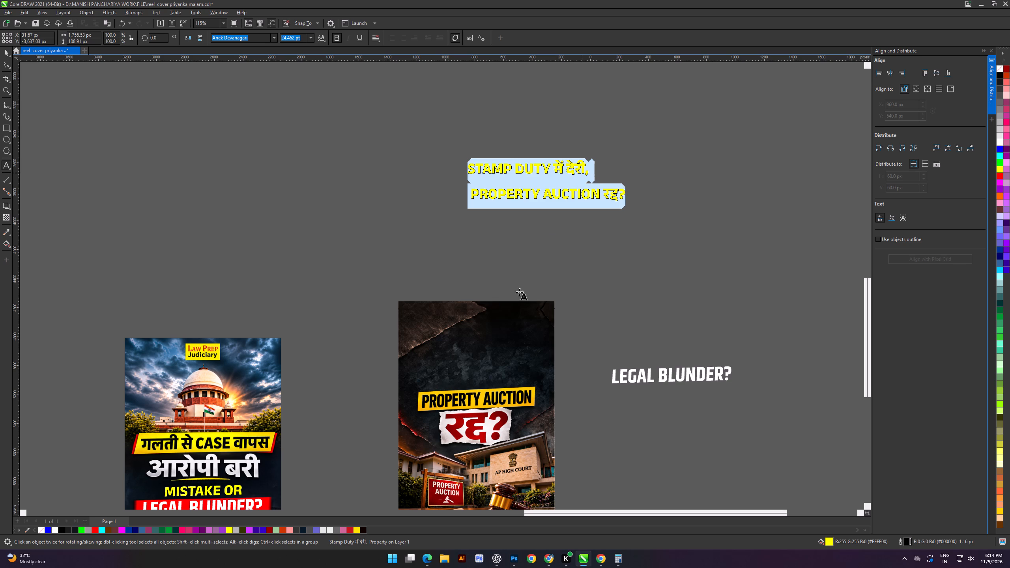
Break the headline into separate line objects and move "STAMP DUTY में देरी," below the "PROPERTY AUCTION रद्द?" line.
left_click(6, 55)
key("ctrl+k")
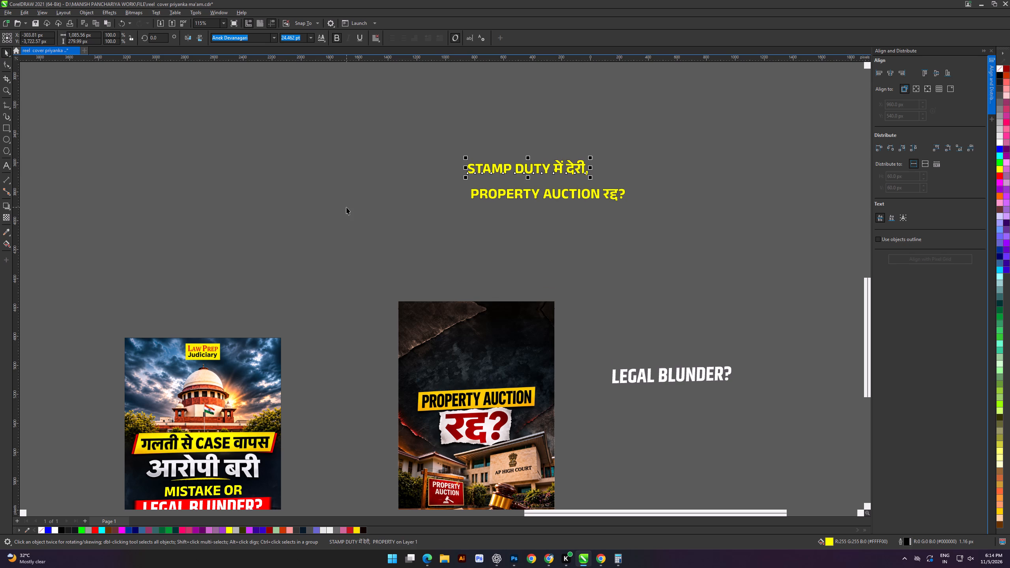
left_click(346, 232)
left_click_drag(531, 166, 490, 232)
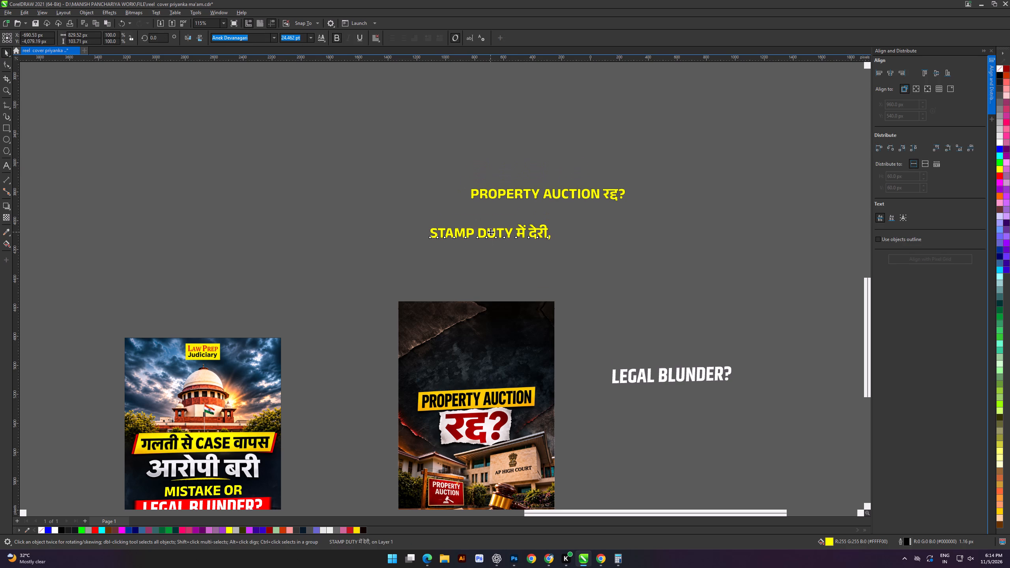
left_click(490, 232)
Import the original Stamp Duty cover image from Downloads and place it above "LEGAL BLUNDER?" as a reference.
key("ctrl+i")
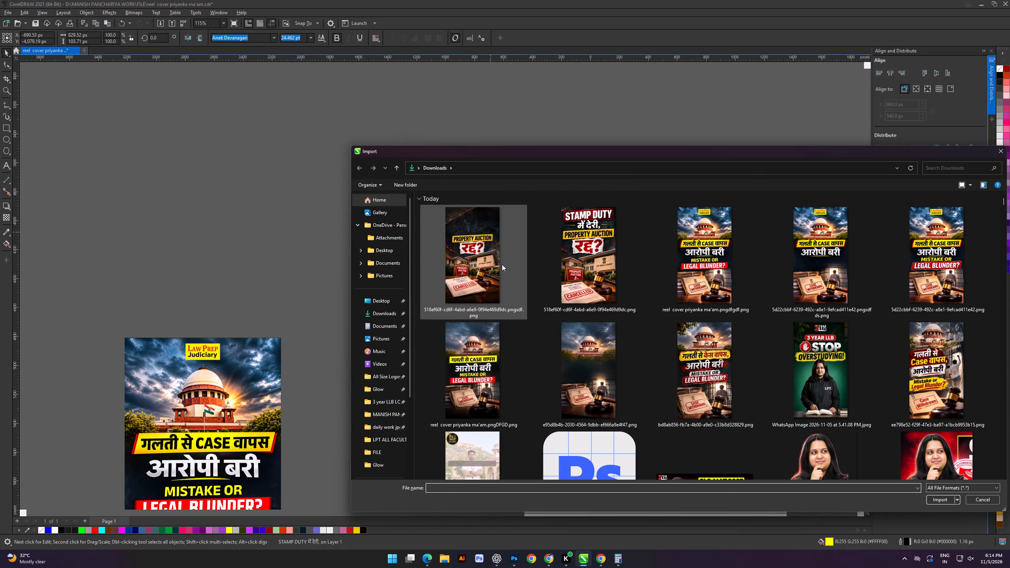
double_click(608, 241)
left_click_drag(654, 193, 747, 333)
left_click(620, 310)
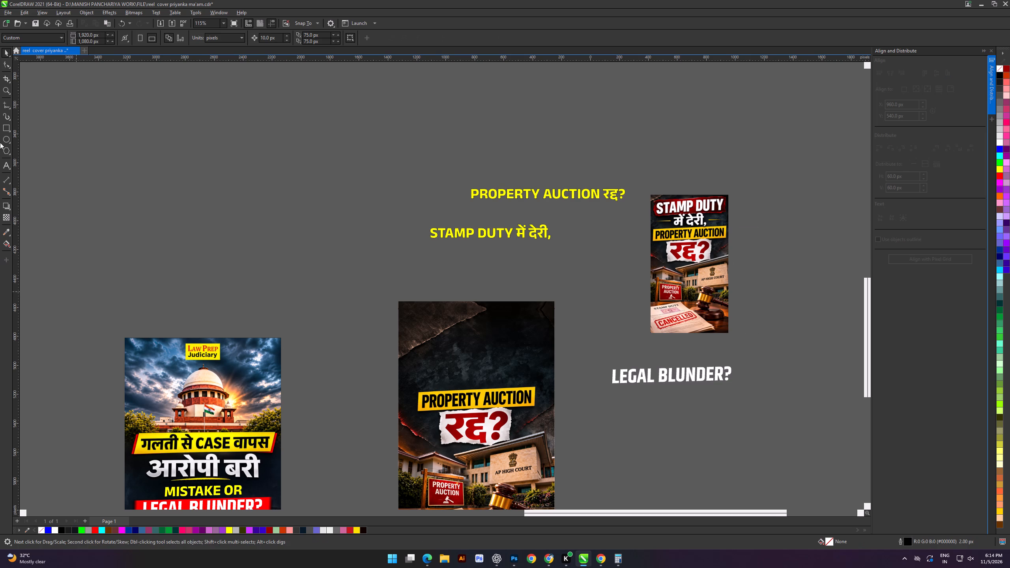
Split "STAMP DUTY" and "में देरी," onto two lines and break them apart into separate text objects.
scroll(459, 173, "up", 4, "shift")
double_click(543, 234)
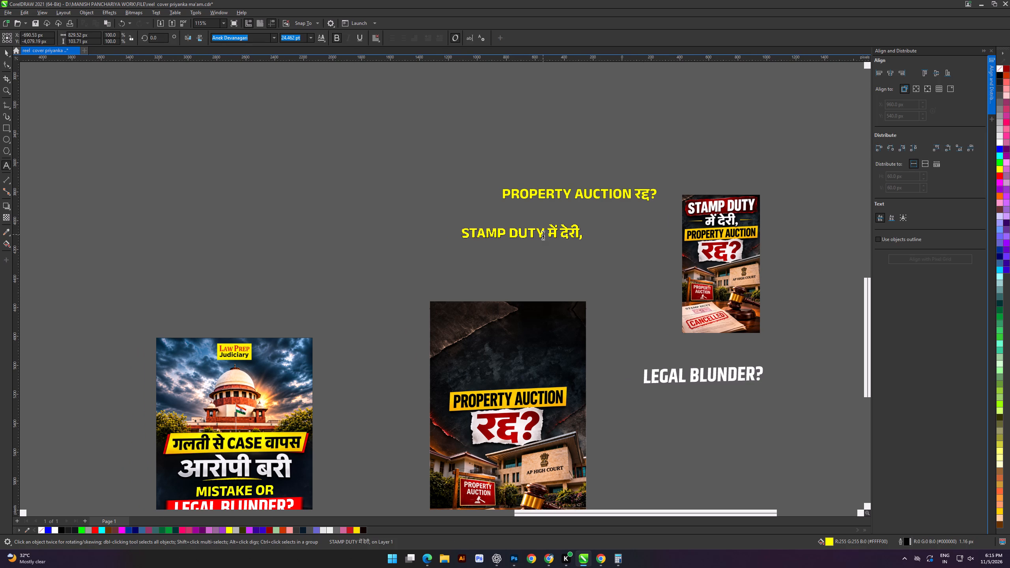
key("Return")
key("ctrl+k")
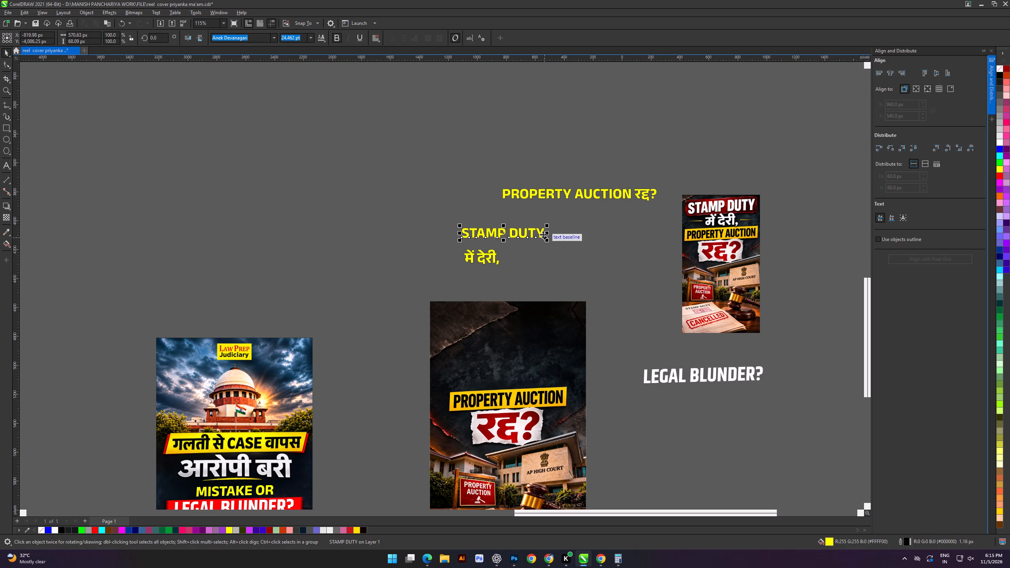
Set the "STAMP DUTY" text in the Tusker Grotesk 5500 Medium font.
left_click(275, 37)
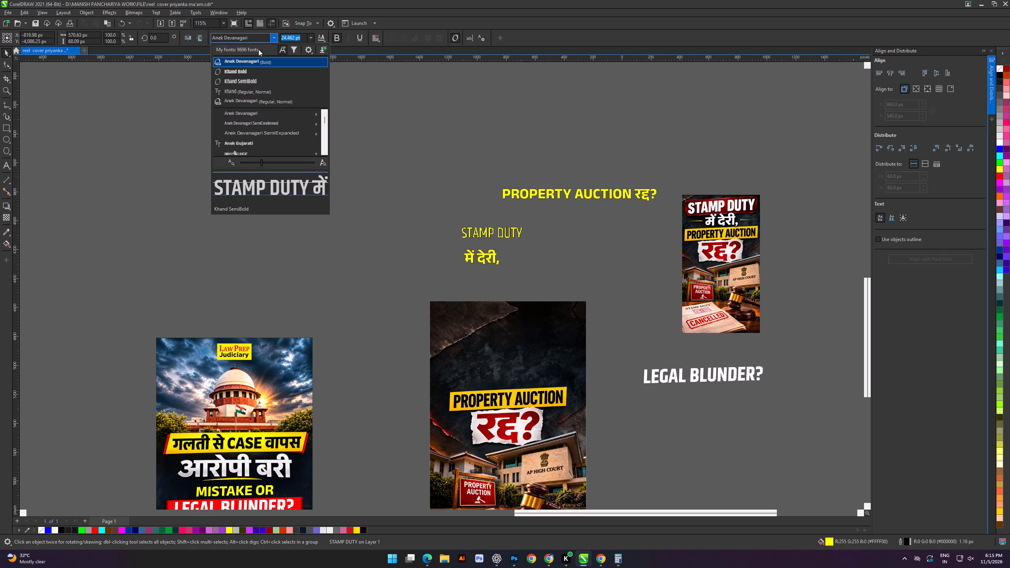
left_click(258, 40)
type("tusker")
key("Return")
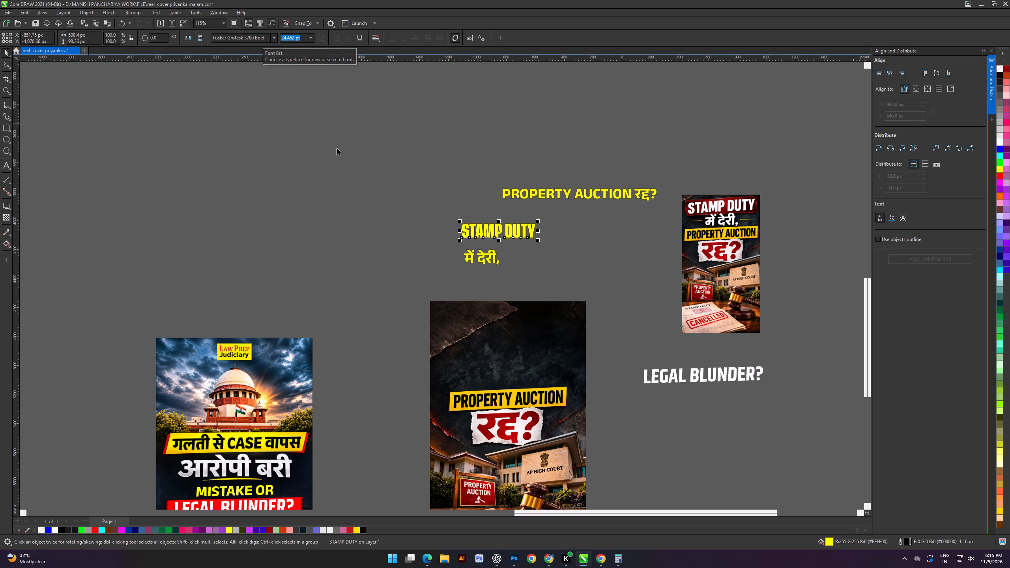
left_click(275, 38)
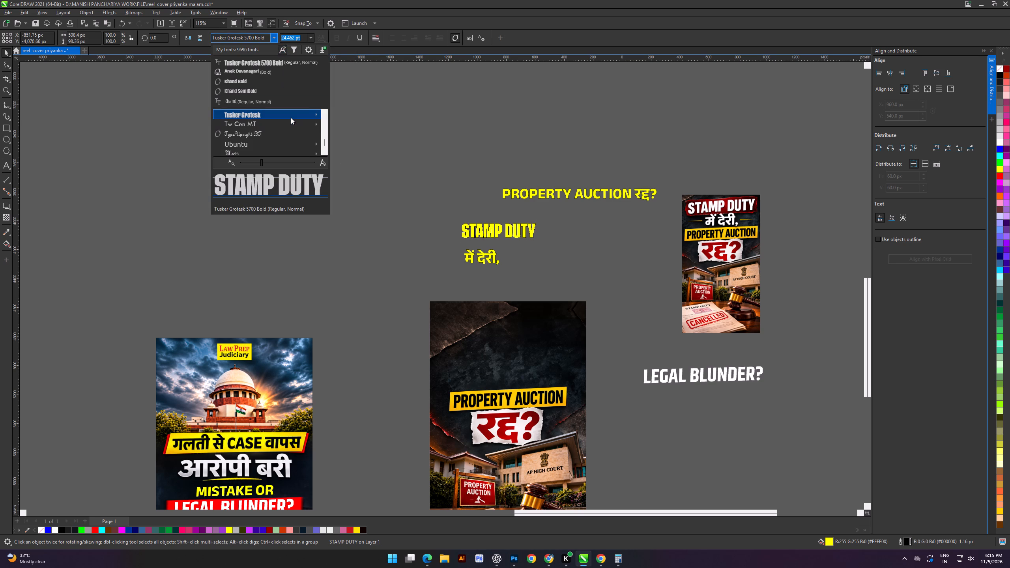
left_click(404, 245)
left_click(360, 211)
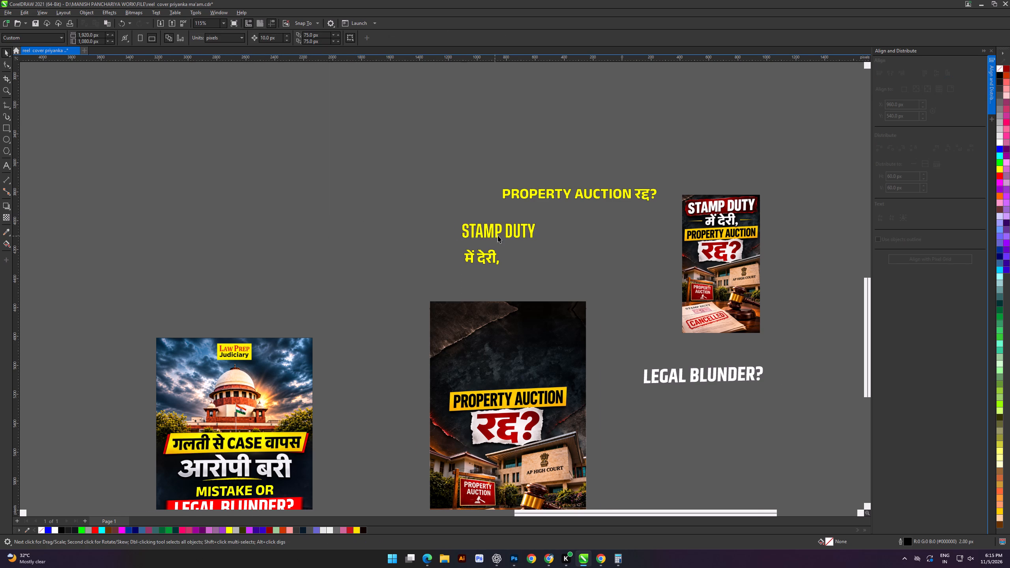
Squash the "STAMP DUTY" text vertically to about 80 px high, keeping its width.
scroll(498, 235, "up", 8)
left_click(517, 234)
left_click(507, 235)
left_click(512, 237)
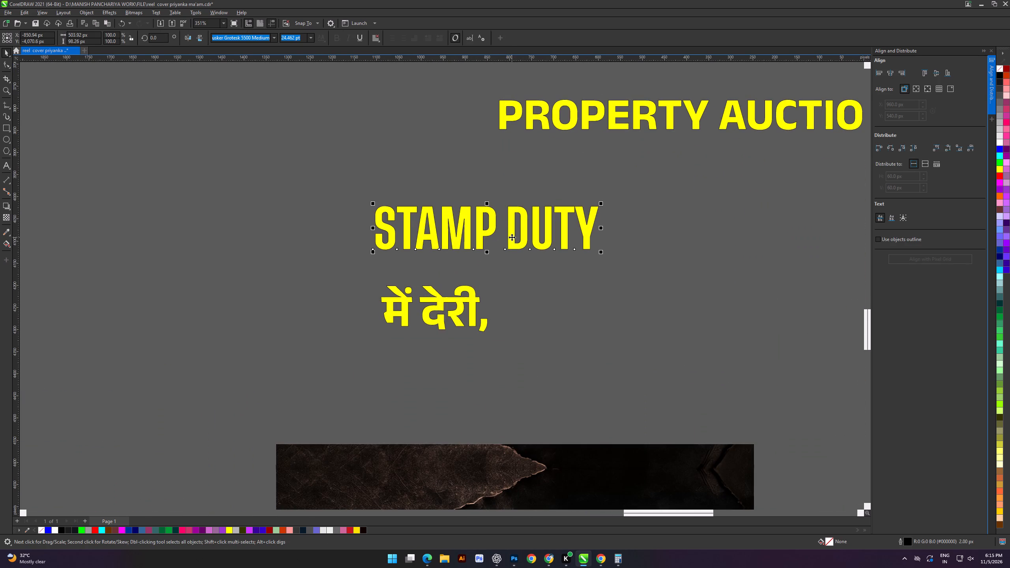
scroll(512, 237, "up", 4)
left_click_drag(467, 262, 468, 254, "shift")
left_click_drag(473, 296, 474, 289)
Place "STAMP DUTY" above the yellow "PROPERTY AUCTION" strip on the cover and enlarge it to span most of the width.
scroll(471, 235, "down", 3)
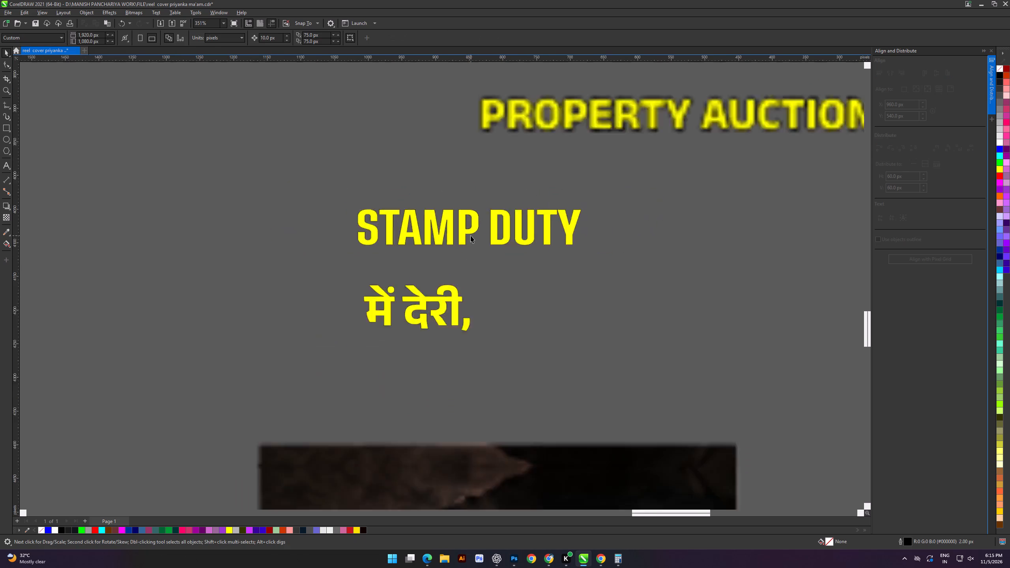
scroll(471, 235, "down", 7)
left_click_drag(480, 237, 489, 409)
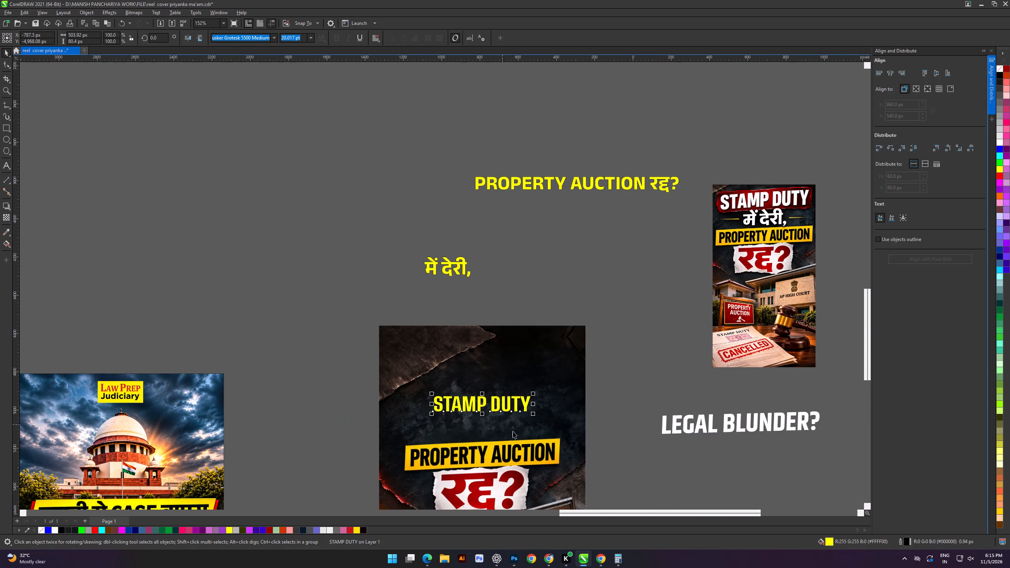
scroll(518, 433, "up", 4)
left_click_drag(534, 413, 571, 432, "shift")
scroll(506, 423, "up", 2)
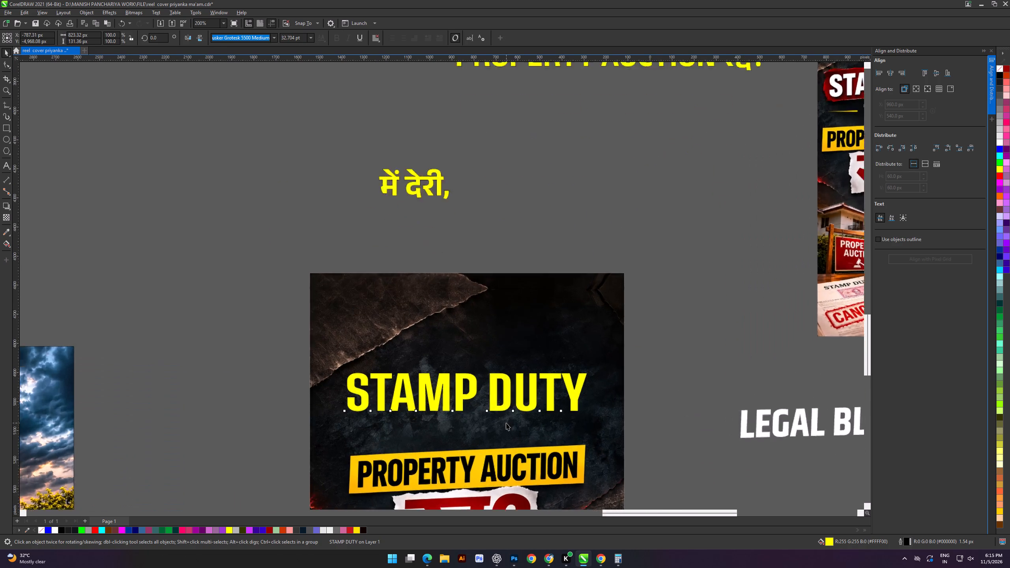
scroll(506, 423, "up", 2)
left_click_drag(524, 394, 523, 384)
left_click_drag(615, 402, 627, 410, "shift")
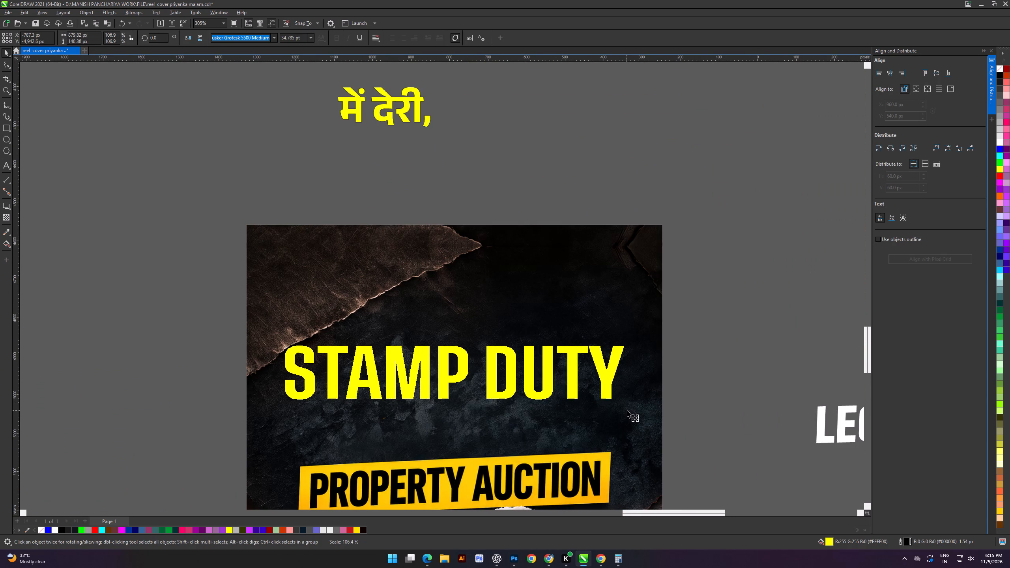
left_click_drag(627, 410, 623, 413, "shift")
left_click(531, 129)
Move the red banner onto the Property Auction cover, behind the "STAMP DUTY" text.
scroll(532, 217, "down", 3)
scroll(532, 277, "up", 7, "shift")
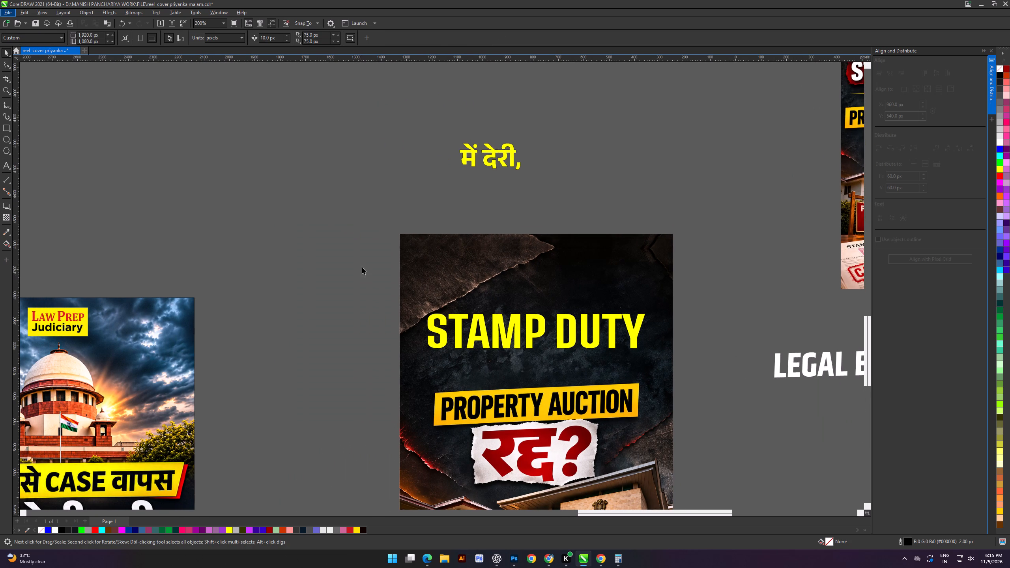
scroll(362, 267, "down", 5)
scroll(407, 280, "up", 2, "shift")
left_click(326, 249)
scroll(362, 272, "down", 3, "alt")
scroll(501, 344, "up", 4, "shift")
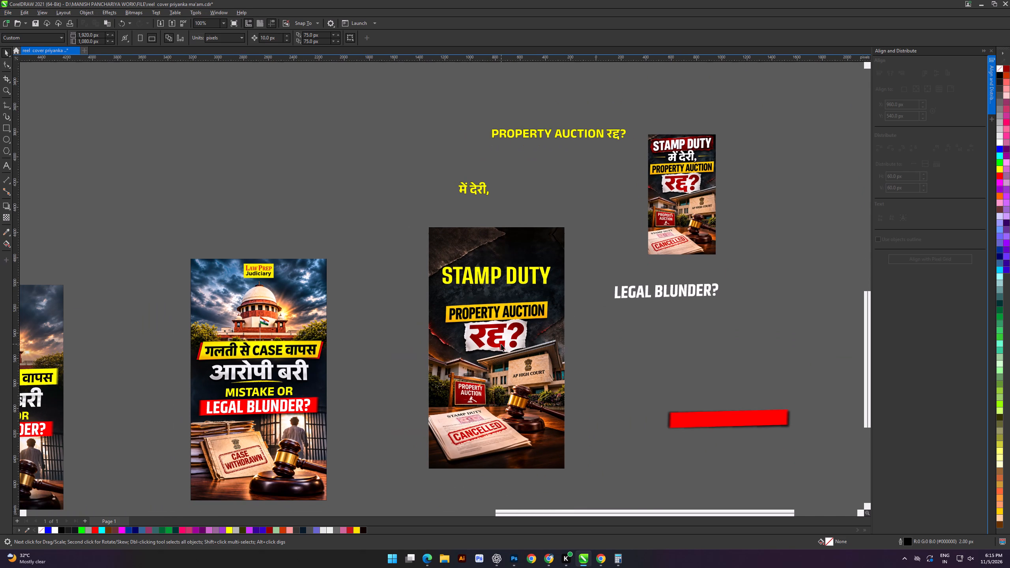
scroll(488, 303, "up", 3, "alt")
scroll(489, 290, "up", 1)
left_click_drag(735, 467, 457, 301)
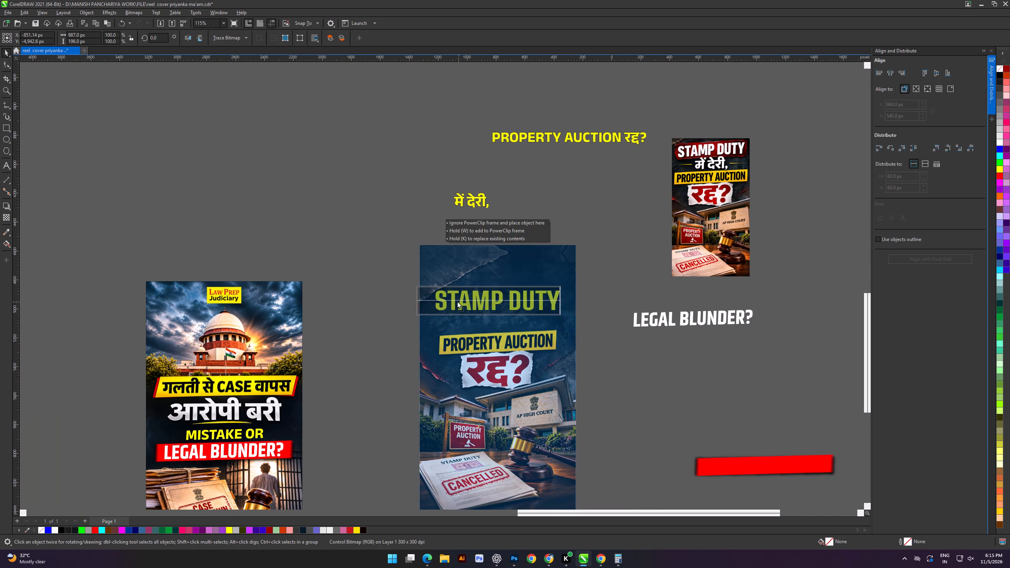
left_click_drag(457, 301, 472, 303)
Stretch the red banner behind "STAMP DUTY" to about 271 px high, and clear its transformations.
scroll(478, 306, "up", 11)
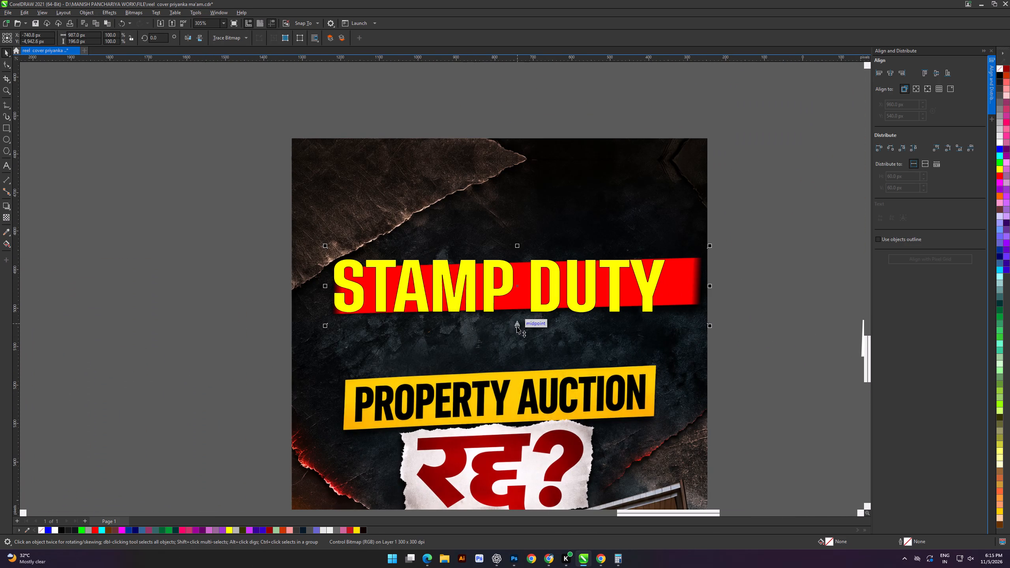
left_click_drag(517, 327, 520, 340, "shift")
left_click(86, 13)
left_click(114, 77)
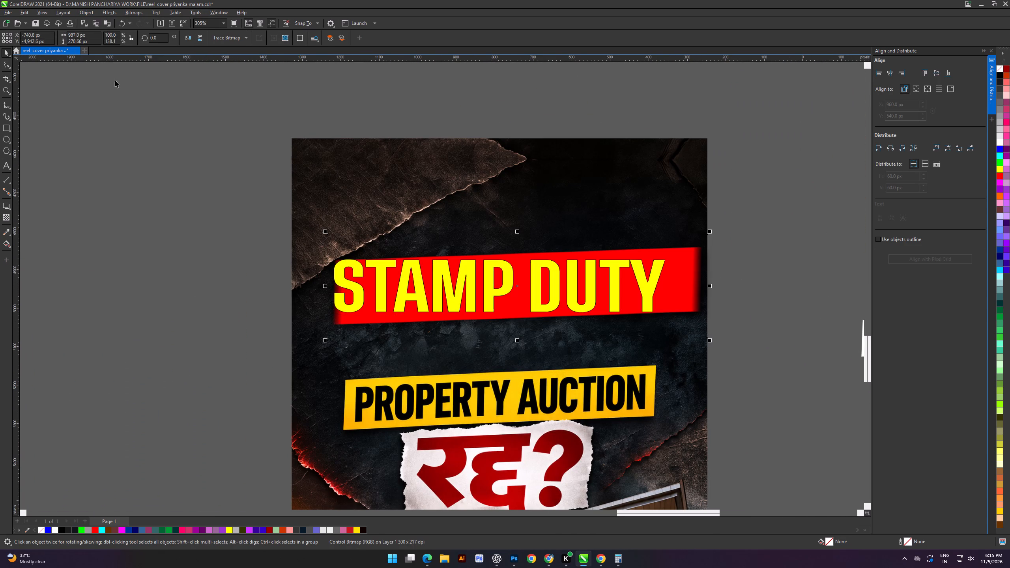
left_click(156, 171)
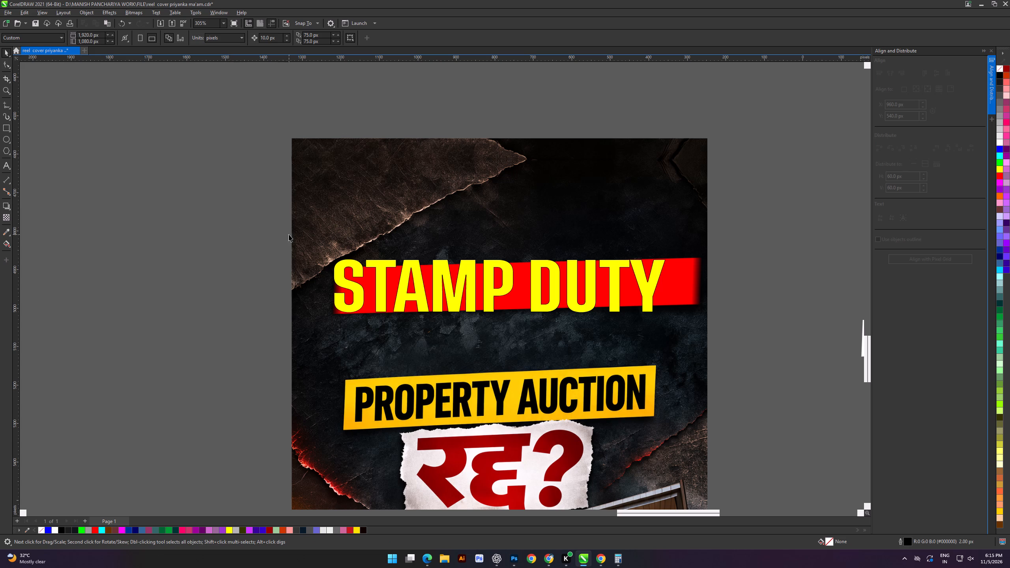
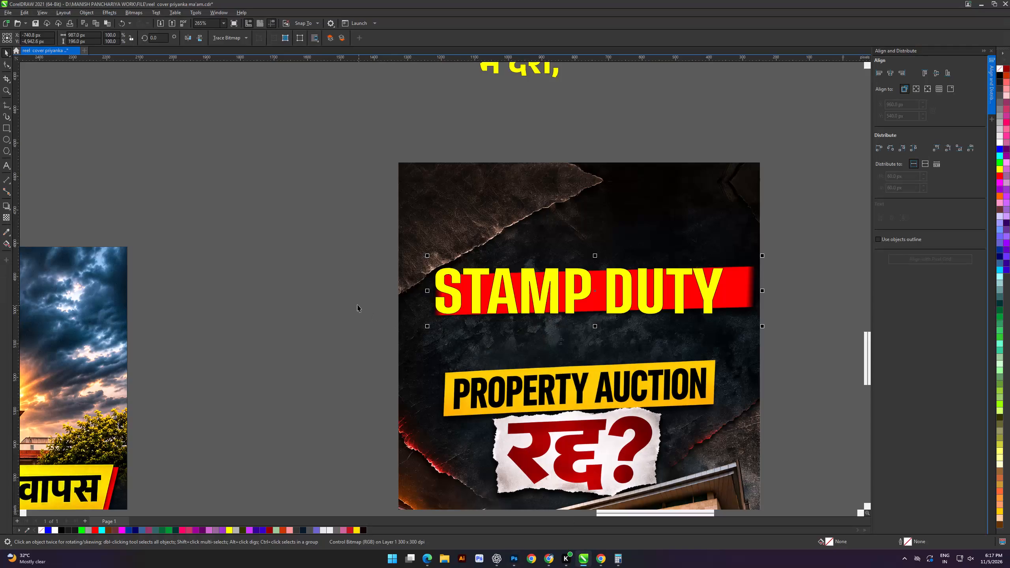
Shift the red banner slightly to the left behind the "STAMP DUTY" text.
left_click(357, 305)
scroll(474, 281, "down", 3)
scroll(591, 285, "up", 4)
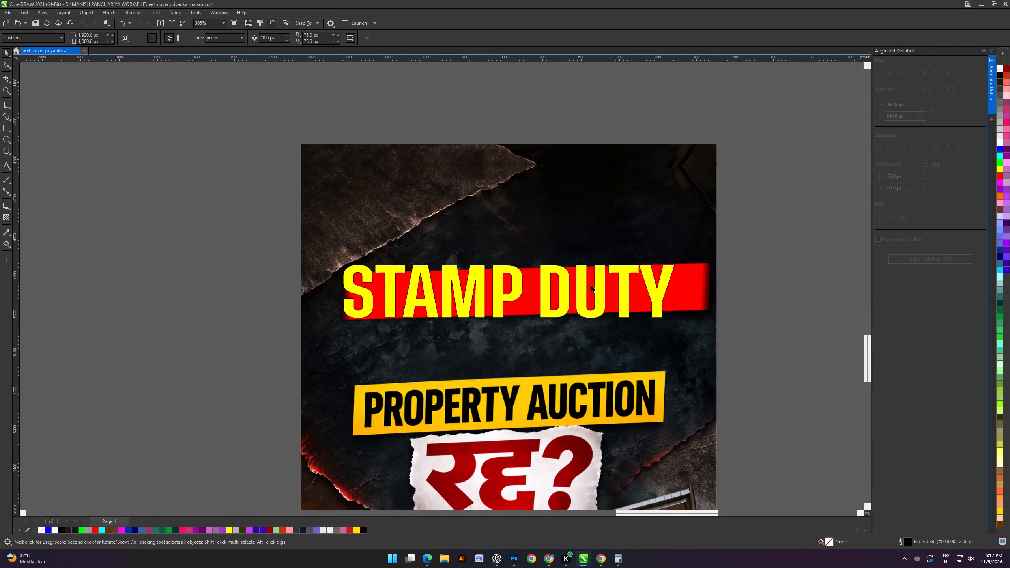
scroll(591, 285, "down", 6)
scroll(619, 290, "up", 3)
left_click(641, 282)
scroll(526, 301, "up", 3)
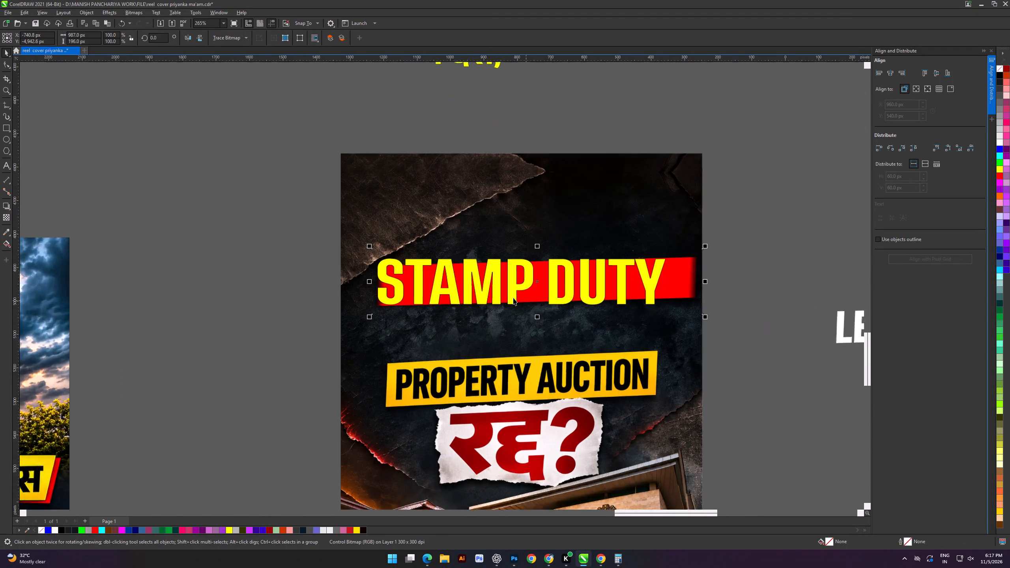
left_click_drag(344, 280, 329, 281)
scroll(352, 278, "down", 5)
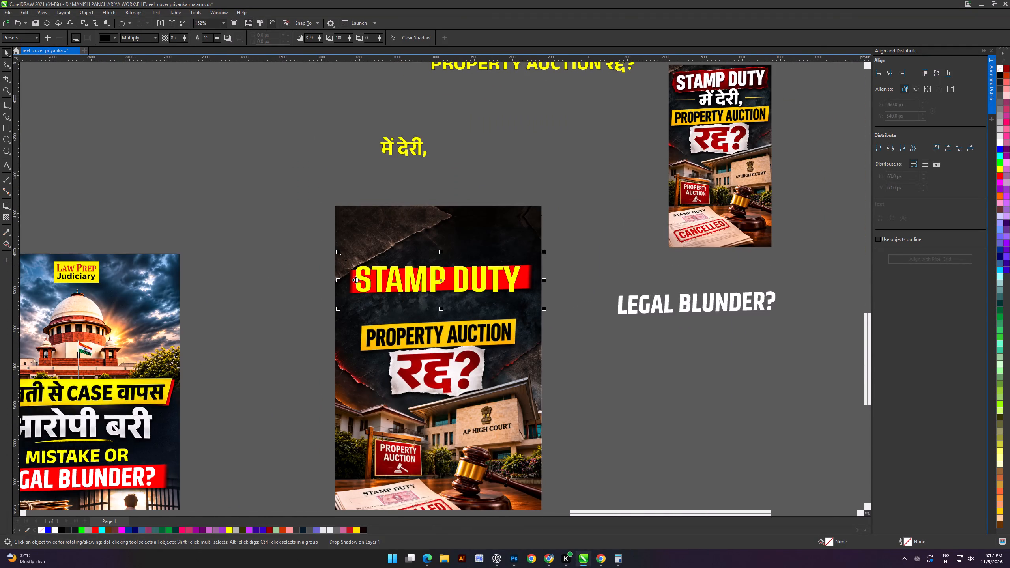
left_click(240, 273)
Trace the small original "STAMP DUTY" reference cover image into vector objects.
scroll(442, 297, "down", 5)
scroll(458, 287, "up", 11, "shift")
left_click(389, 192)
scroll(545, 277, "up", 4, "alt")
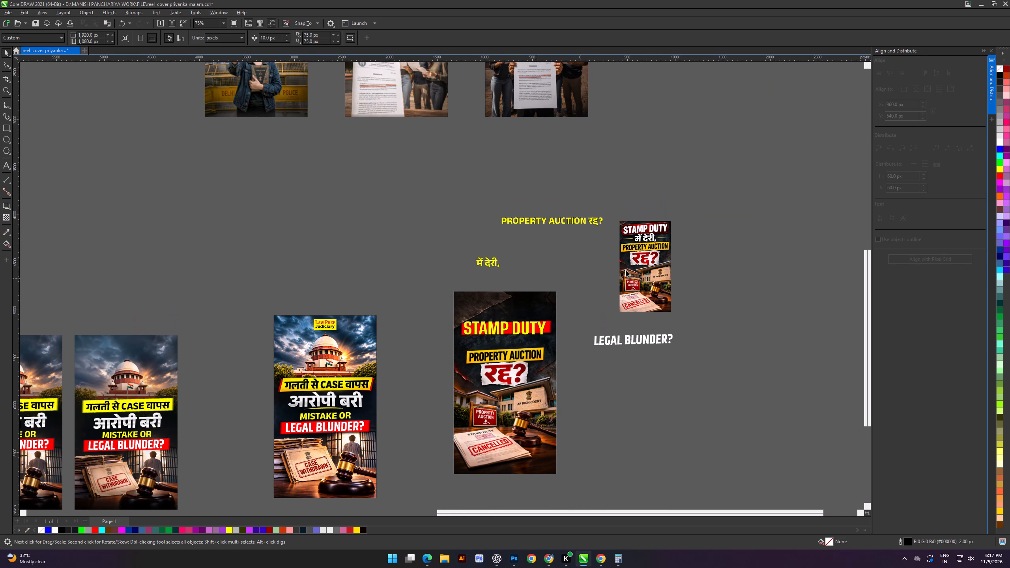
left_click(645, 266)
left_click(221, 39)
left_click(232, 49)
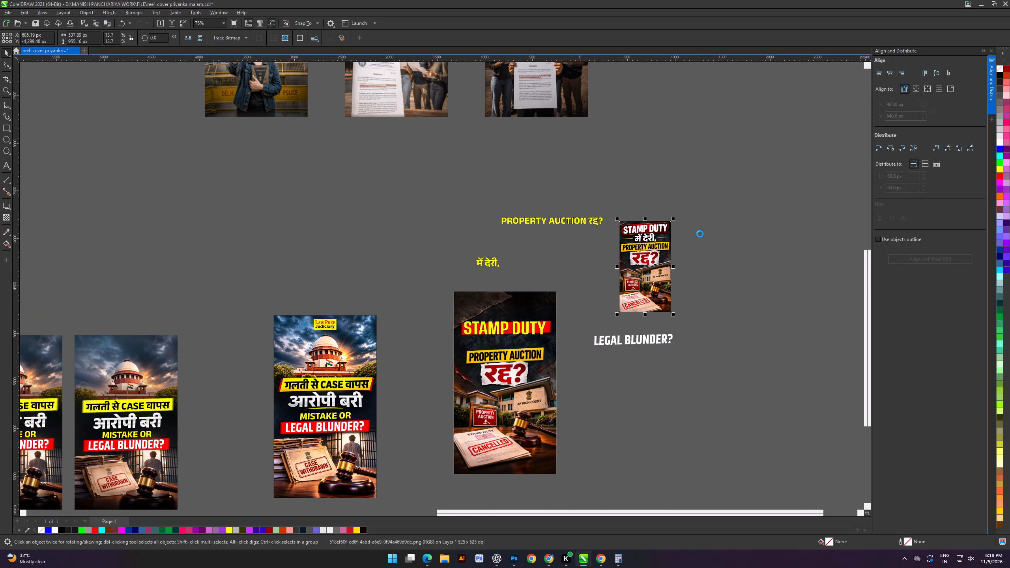
scroll(700, 234, "down", 3, "shift")
scroll(700, 234, "up", 1, "shift")
scroll(677, 251, "up", 4)
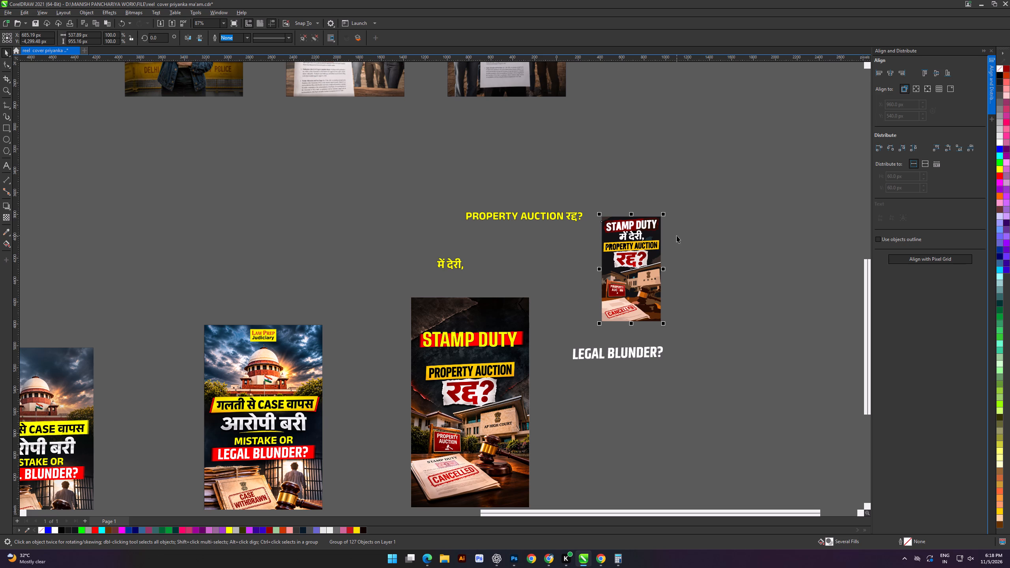
Move the traced vector copy beside the original reference cover and ungroup it.
left_click(550, 262)
scroll(580, 254, "up", 2)
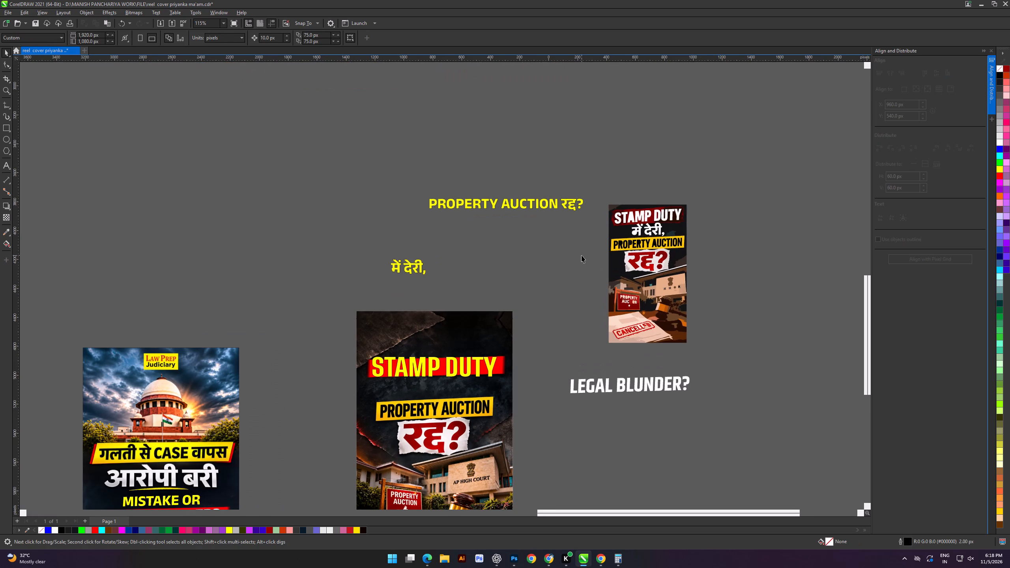
left_click_drag(648, 237, 744, 211)
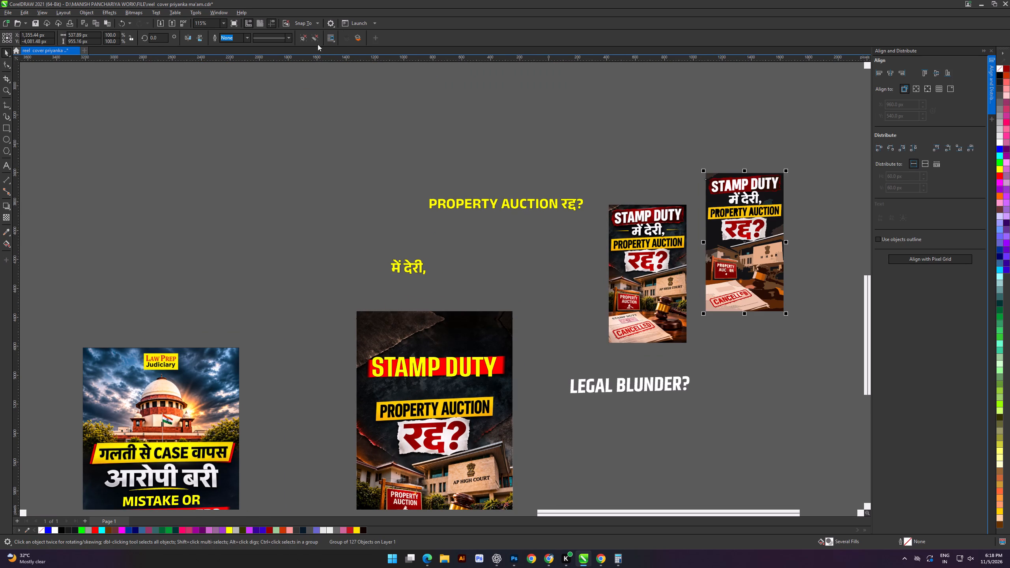
left_click(314, 38)
left_click_drag(589, 142, 593, 142)
Pull the traced "STAMP DUTY" lettering and its torn-edge banner pieces out of the traced cover onto empty space above.
scroll(804, 177, "up", 4)
left_click_drag(589, 142, 800, 220)
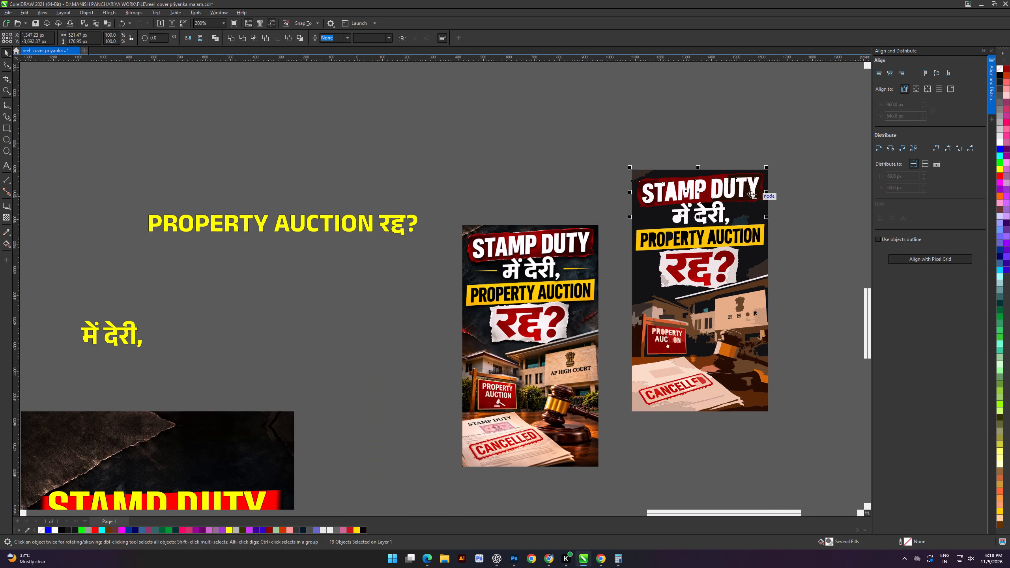
left_click_drag(745, 191, 611, 134)
left_click(556, 192)
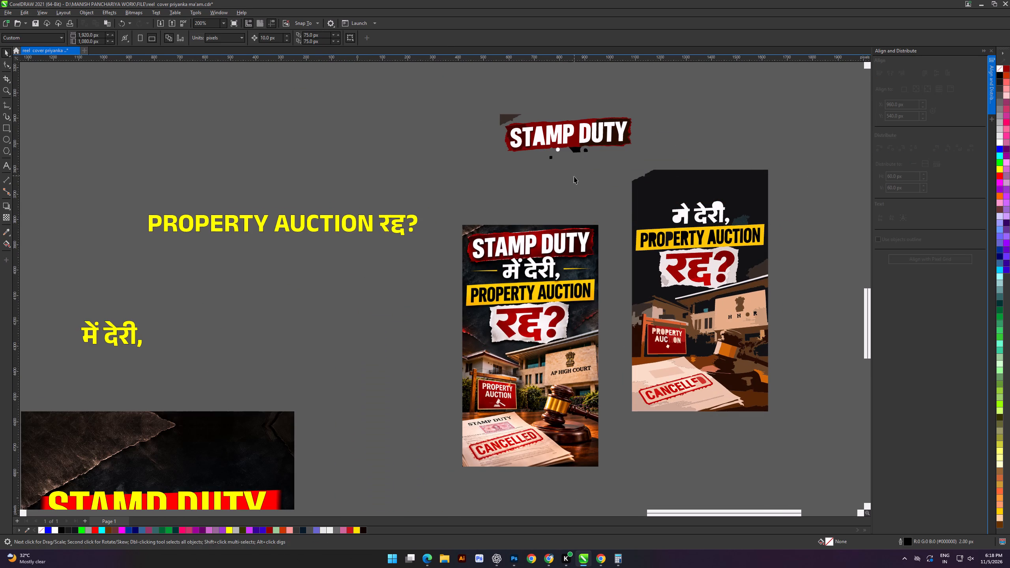
Delete the stray traced fragments around the extracted "STAMP DUTY" banner.
scroll(683, 235, "down", 3)
scroll(585, 158, "up", 8, "alt")
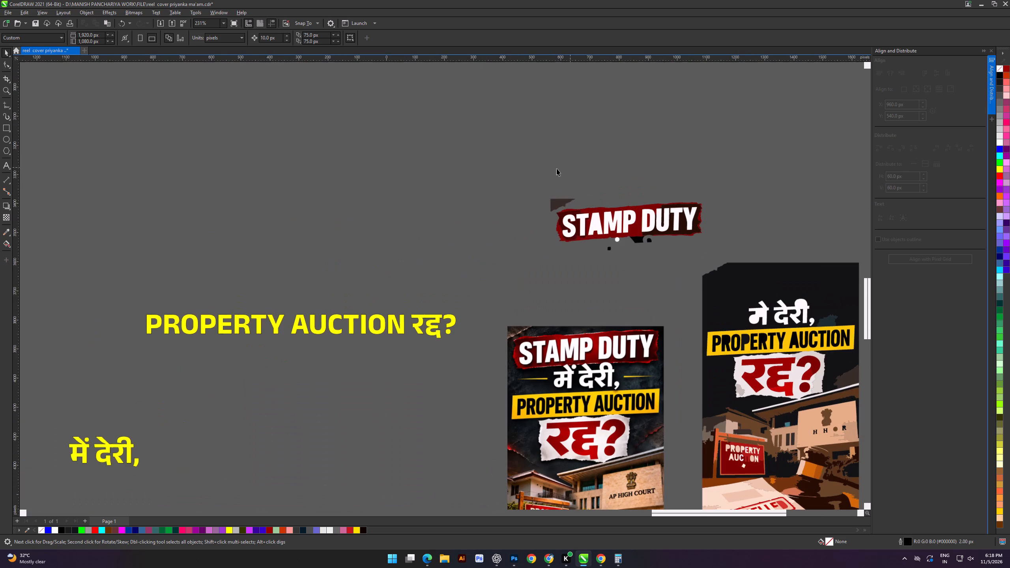
left_click_drag(499, 173, 576, 209)
left_click_drag(514, 177, 582, 226)
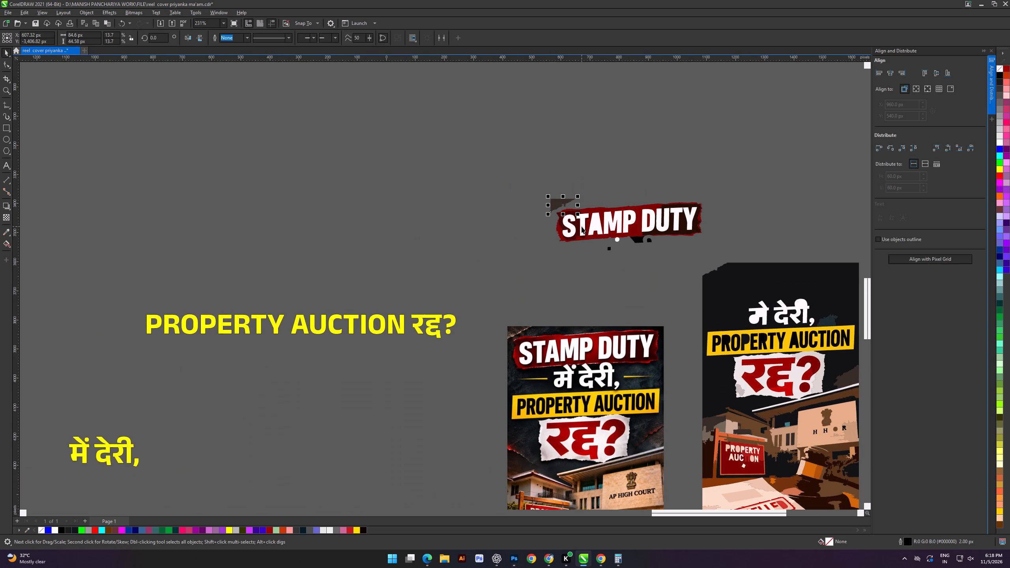
key("Delete")
left_click_drag(585, 277, 664, 229)
key("Delete")
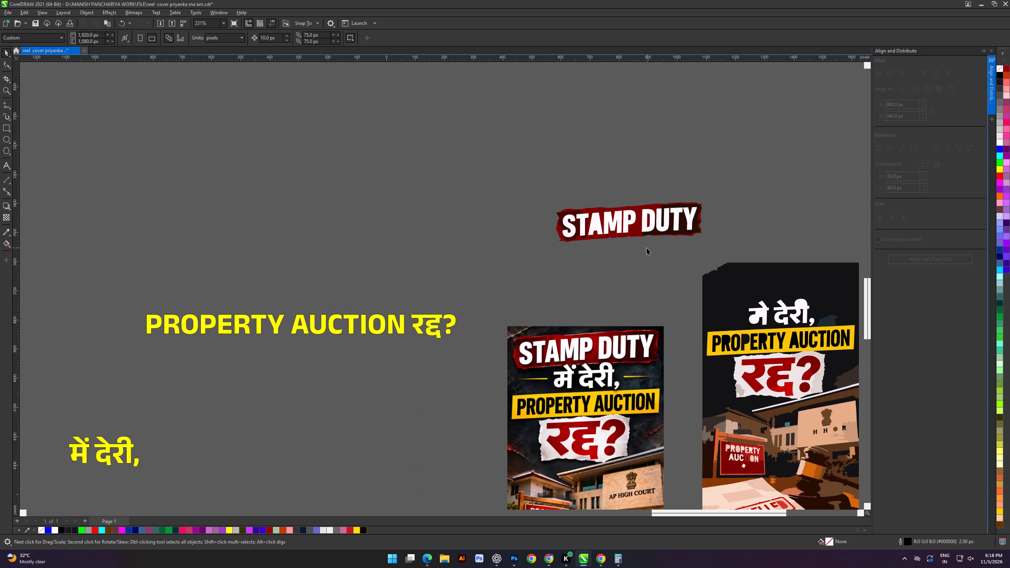
Weld all the pieces of the extracted "STAMP DUTY" banner into a single dark red shape.
left_click(583, 219)
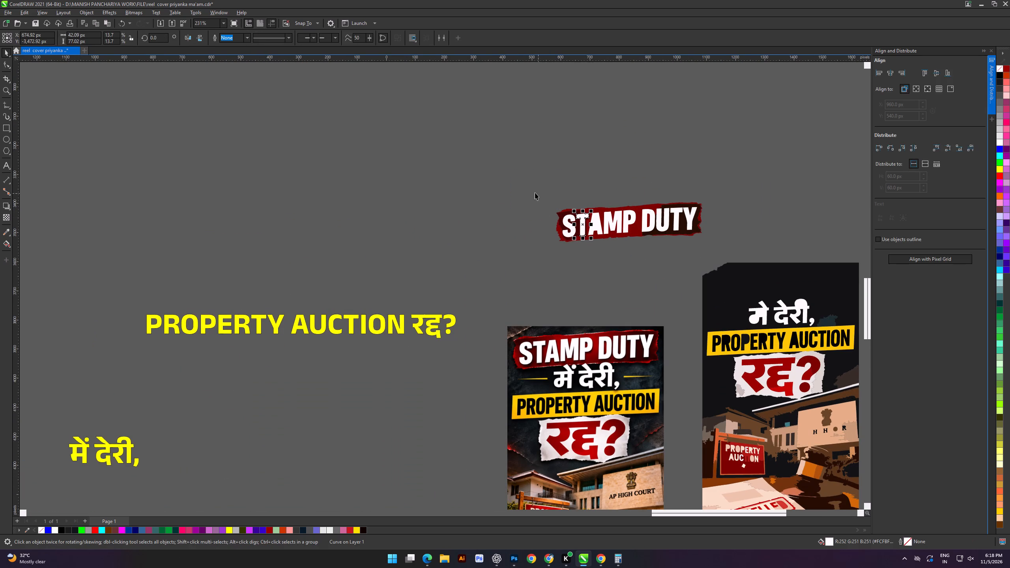
left_click(535, 192)
left_click_drag(533, 189, 717, 248)
left_click(231, 37)
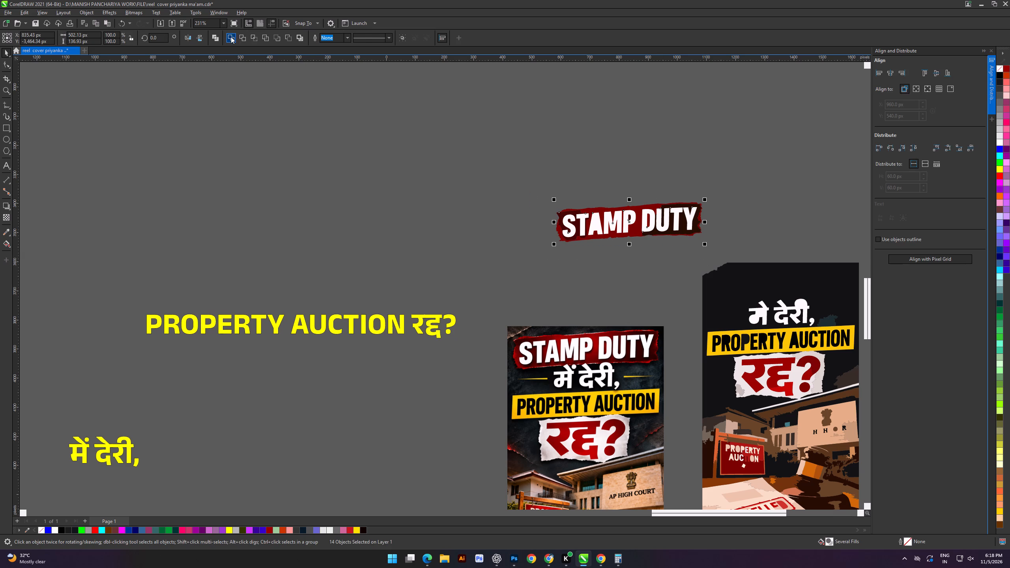
left_click_drag(378, 160, 385, 162)
Delete the nodes of the leftover letter cut-outs so the torn-edge banner is a solid dark red shape.
scroll(722, 236, "up", 4)
left_click(604, 193)
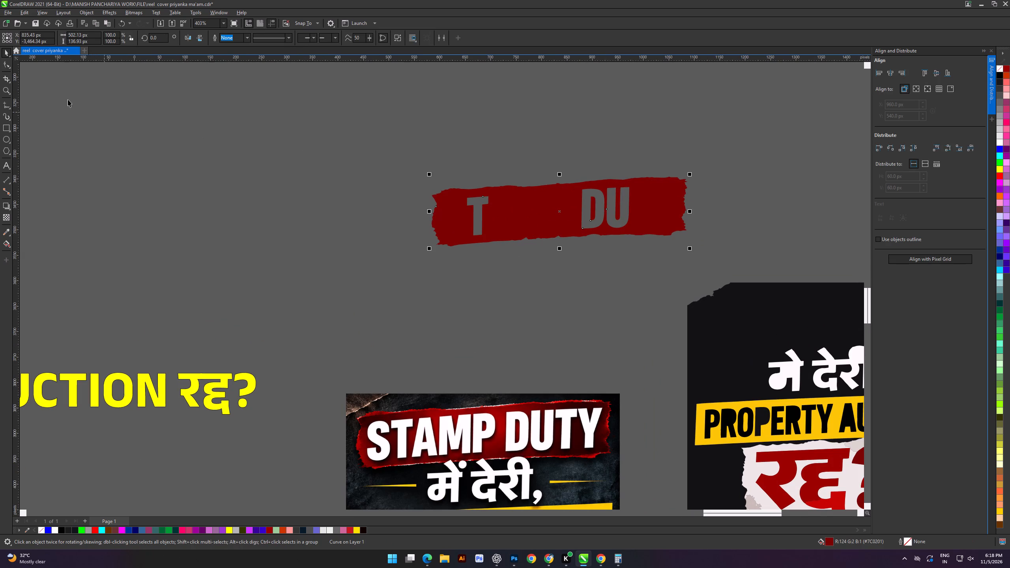
left_click(2, 67)
scroll(625, 170, "up", 10)
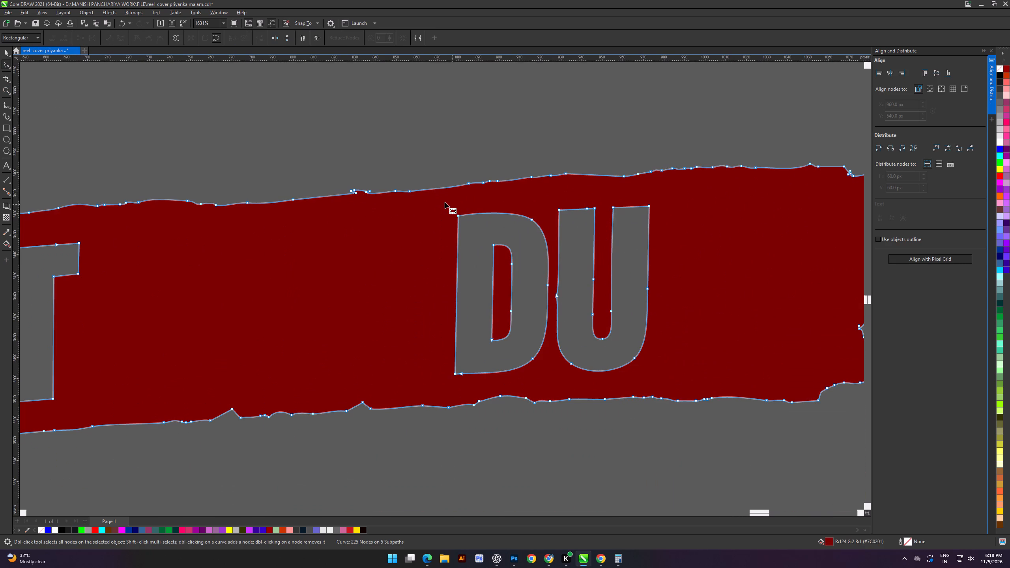
left_click_drag(443, 202, 682, 378)
key("Delete")
scroll(668, 340, "down", 6)
scroll(253, 326, "up", 6)
left_click_drag(380, 231, 561, 319)
key("Delete")
left_click_drag(393, 355, 516, 433)
key("Delete")
scroll(548, 369, "down", 13)
left_click(3, 50)
left_click_drag(179, 227, 195, 233)
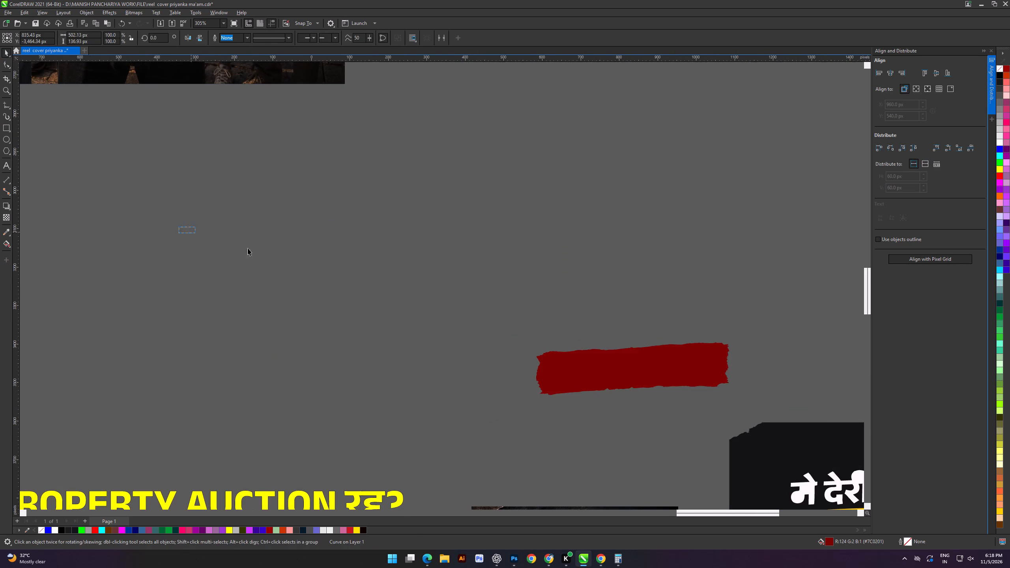
Move the dark red torn-edge banner onto the Property Auction cover, just below "STAMP DUTY".
scroll(499, 267, "down", 16)
scroll(563, 301, "up", 7)
scroll(563, 301, "down", 4, "alt")
scroll(563, 275, "down", 3)
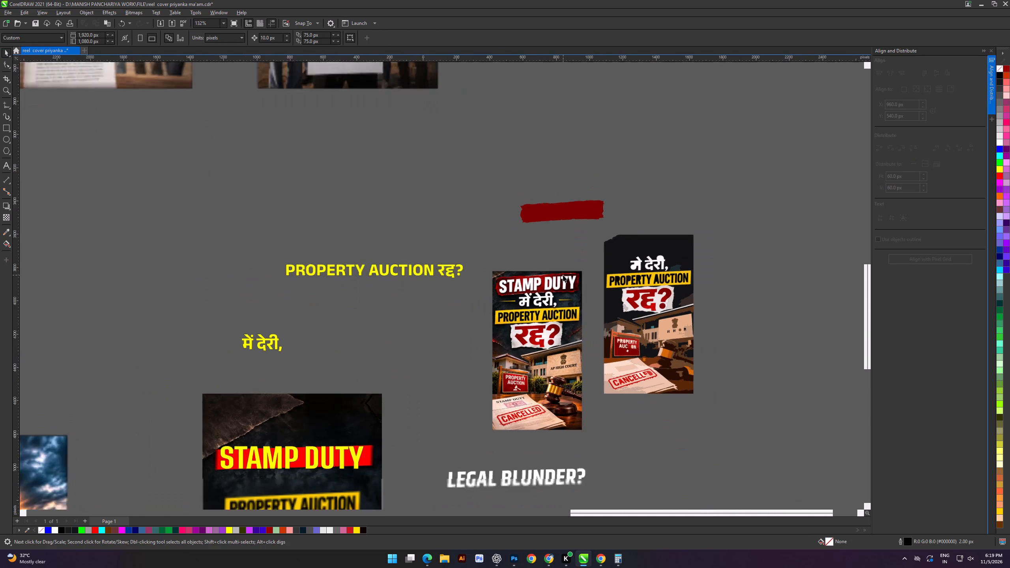
scroll(582, 270, "down", 9, "shift")
left_click_drag(563, 239, 450, 351)
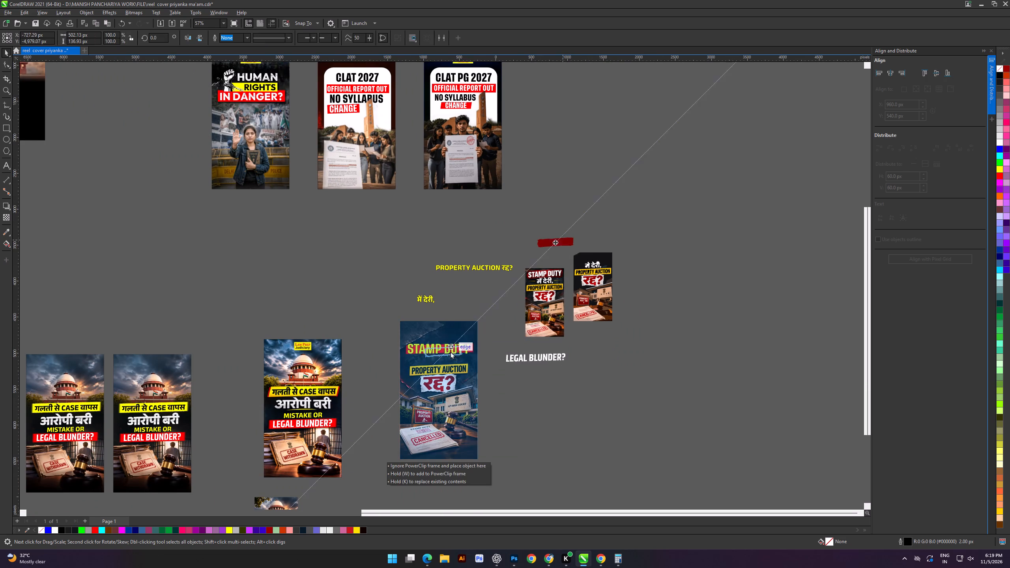
left_click_drag(450, 351, 449, 354)
scroll(447, 376, "up", 20, "shift")
scroll(447, 376, "up", 18, "shift")
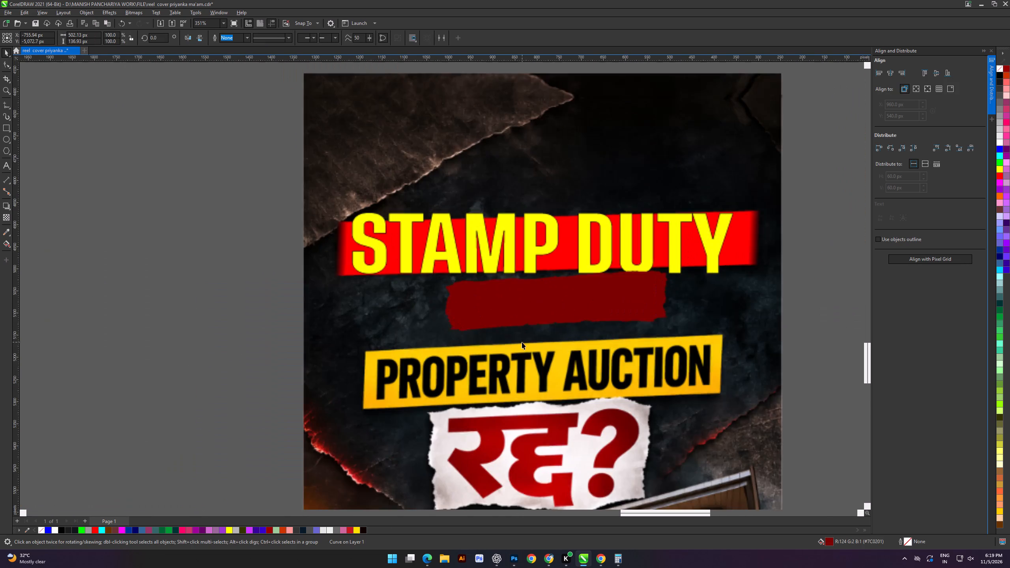
left_click_drag(555, 280, 553, 271)
Move the old bright red banner off the cover to the empty space above it.
scroll(562, 291, "down", 4)
left_click(684, 254)
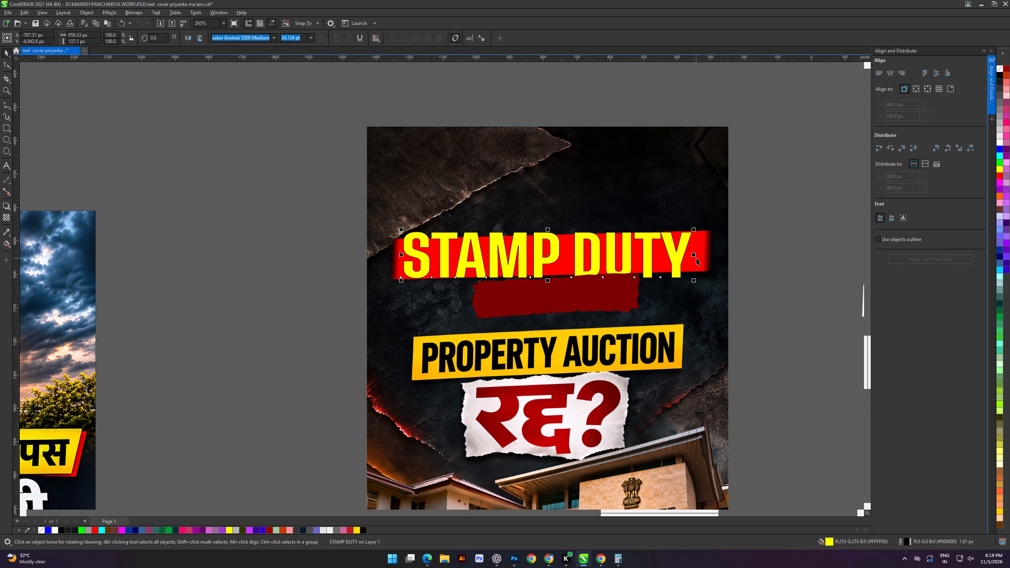
left_click(741, 227)
left_click_drag(694, 247, 654, 82)
scroll(641, 163, "down", 2)
scroll(626, 254, "up", 4, "alt")
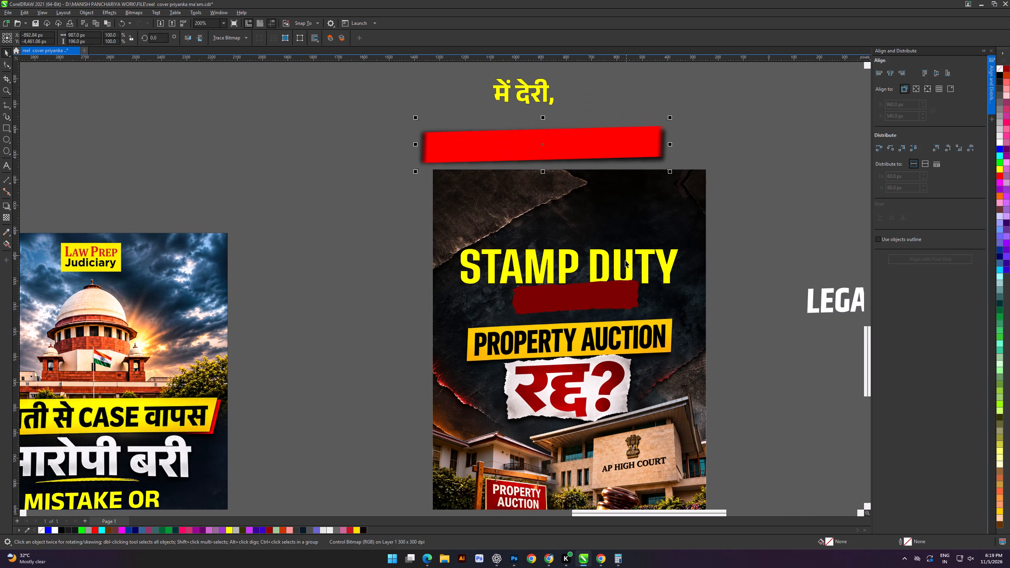
Centre the dark red banner over "STAMP DUTY" and enlarge it to about 987 px wide and 234 px high.
left_click(615, 306)
left_click_drag(615, 303, 616, 274)
left_click_drag(643, 288, 681, 313, "shift")
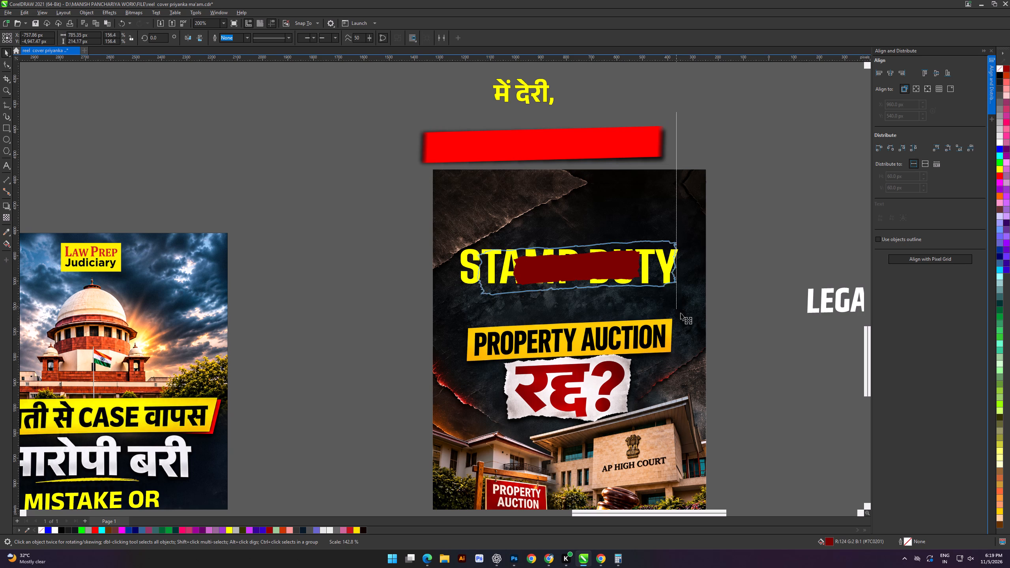
left_click_drag(681, 313, 690, 316, "shift")
left_click_drag(646, 258, 640, 260)
scroll(678, 256, "up", 2)
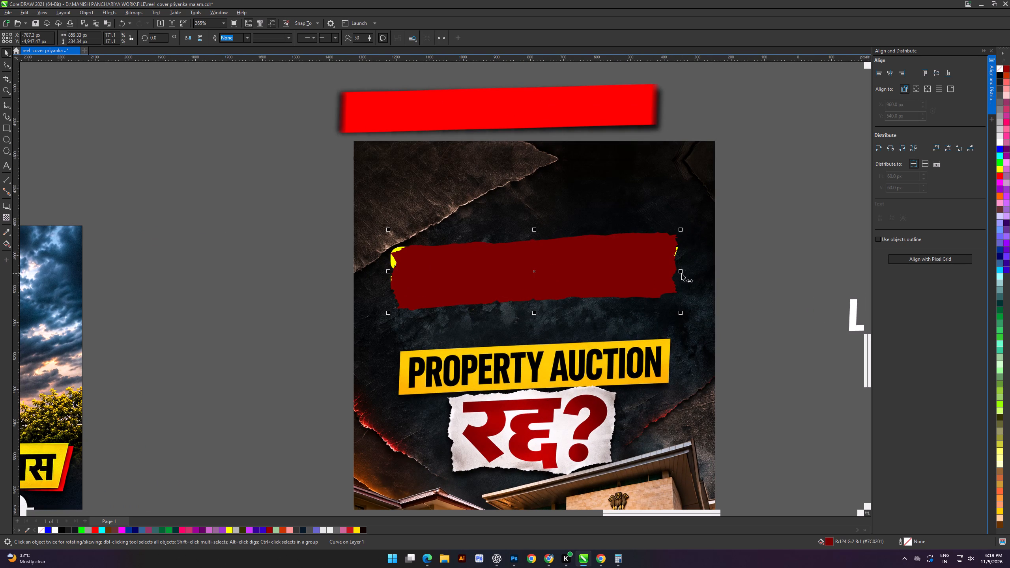
left_click_drag(682, 273, 702, 277, "shift")
left_click_drag(648, 273, 647, 265)
left_click(347, 273)
Send the dark red banner backward until it sits behind the "STAMP DUTY" text.
left_click(521, 273)
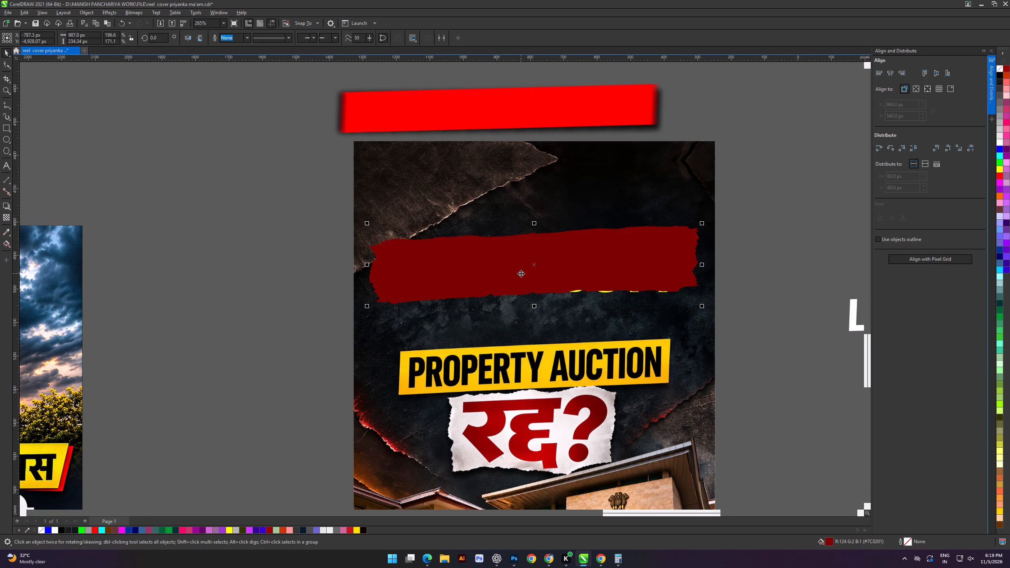
key("ctrl+Page_Down")
key("ctrl+Page_Down")
key("ctrl+Page_Down")
key("ctrl+Page_Down")
key("ctrl+Page_Down")
key("ctrl+Page_Down")
key("ctrl+Page_Down")
key("ctrl+Page_Down")
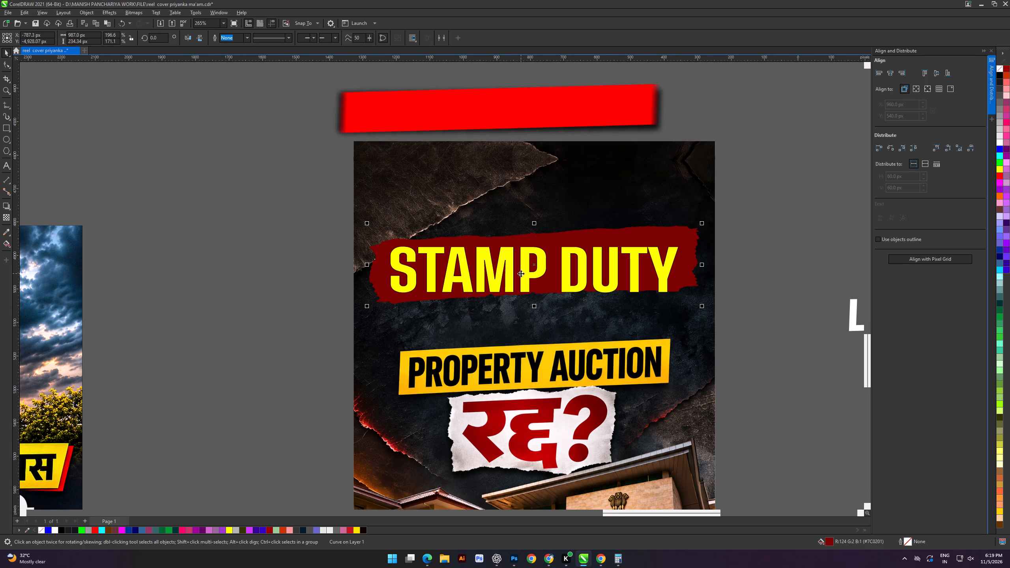
left_click(276, 239)
Remove the black outline from the yellow "STAMP DUTY" text.
scroll(562, 249, "up", 1)
left_click(564, 258)
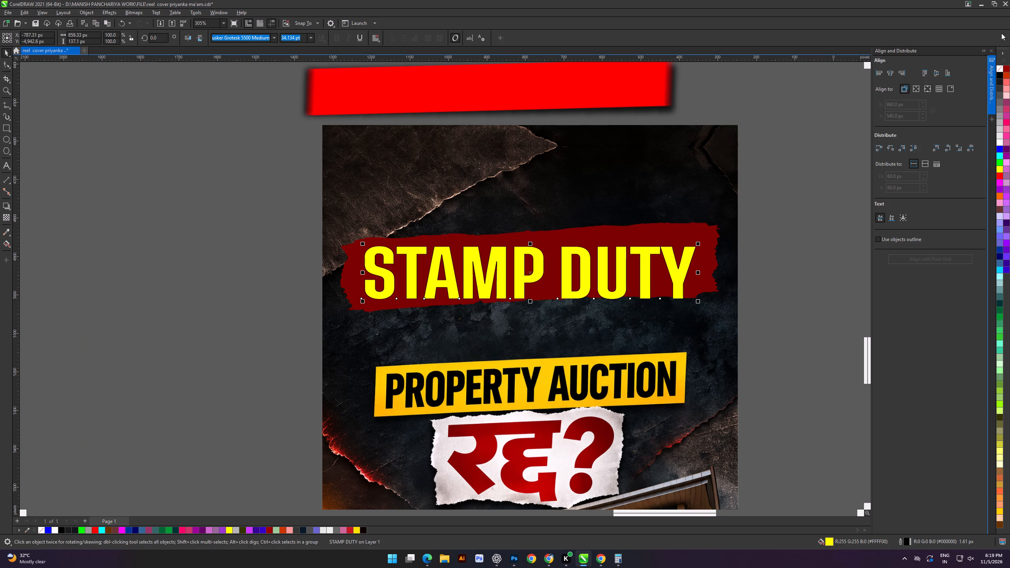
right_click(999, 67)
left_click(987, 72)
left_click_drag(143, 227, 160, 229)
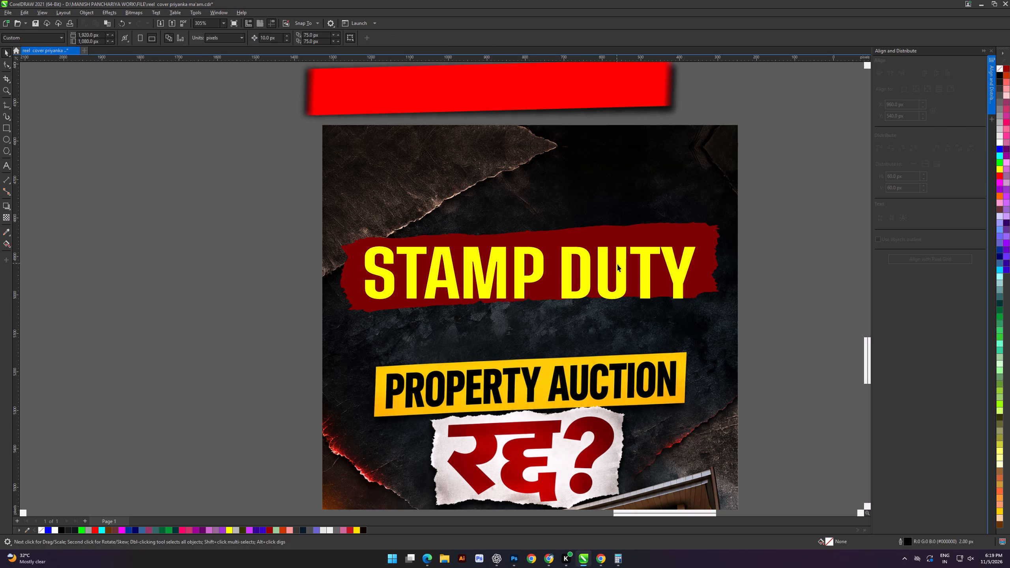
Skew the "STAMP DUTY" text upward by about 2.3° to follow the banner's slant and adjust its position on the banner.
left_click(621, 265)
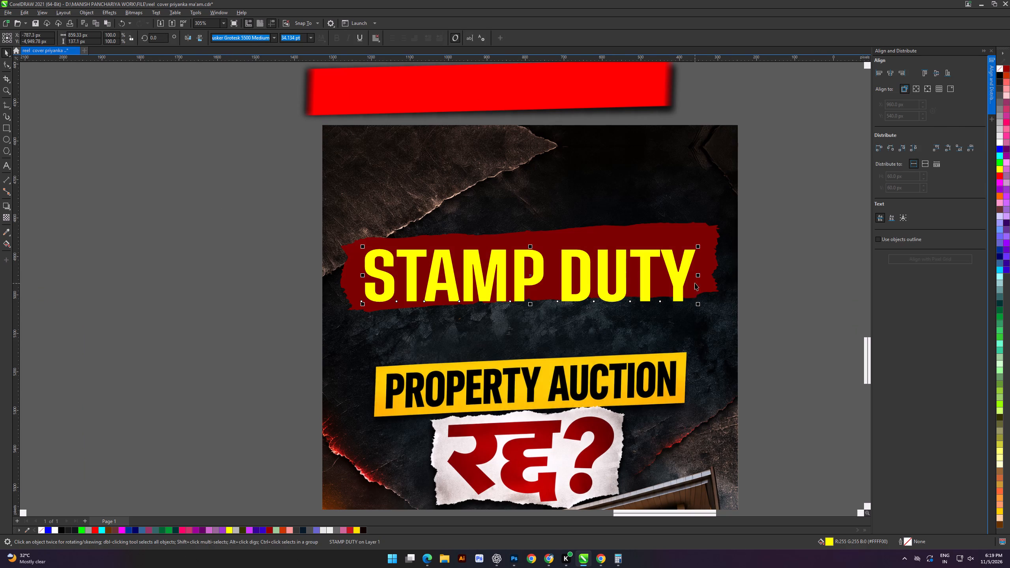
left_click(683, 273)
left_click_drag(697, 275, 699, 262)
left_click_drag(838, 225, 832, 226)
left_click_drag(675, 267, 680, 265)
scroll(655, 268, "down", 4)
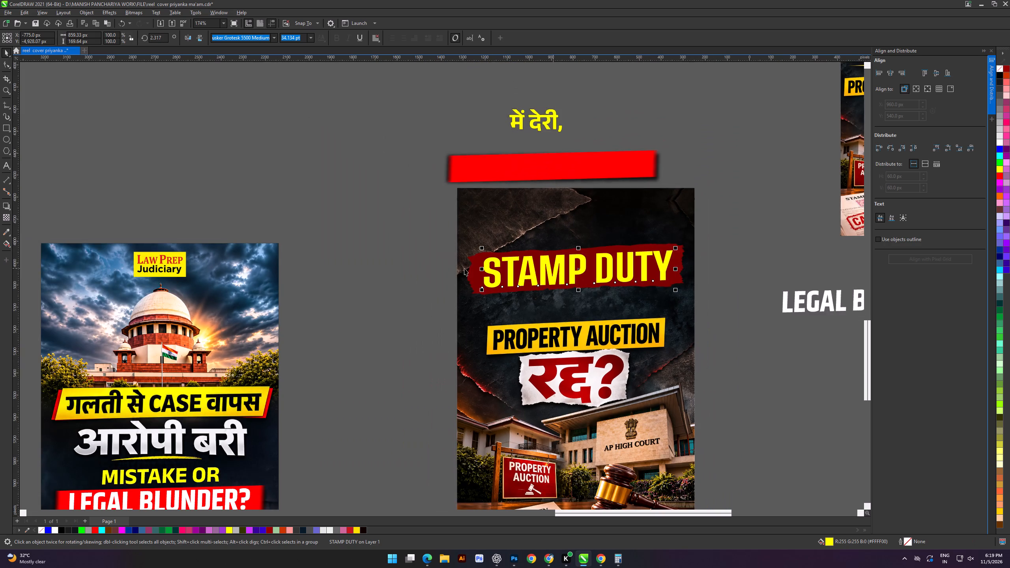
left_click(378, 275)
Change the font of the "STAMP DUTY" headline to Tusker Grotesk 5600 Semibold.
scroll(444, 250, "down", 9, "shift")
scroll(487, 220, "up", 3, "alt")
scroll(529, 321, "up", 5)
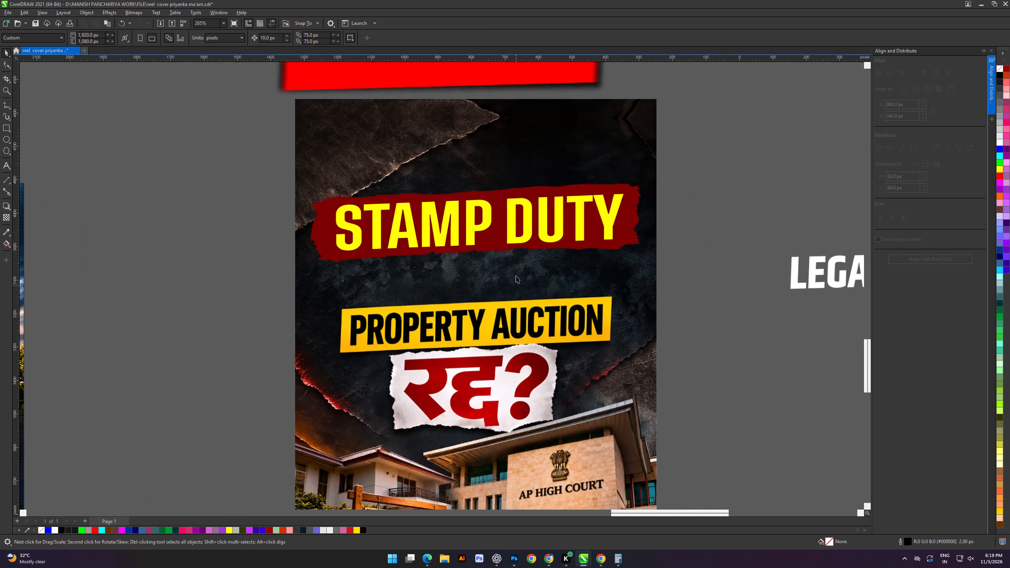
scroll(516, 276, "up", 2)
scroll(628, 203, "down", 4)
scroll(603, 209, "up", 2, "alt")
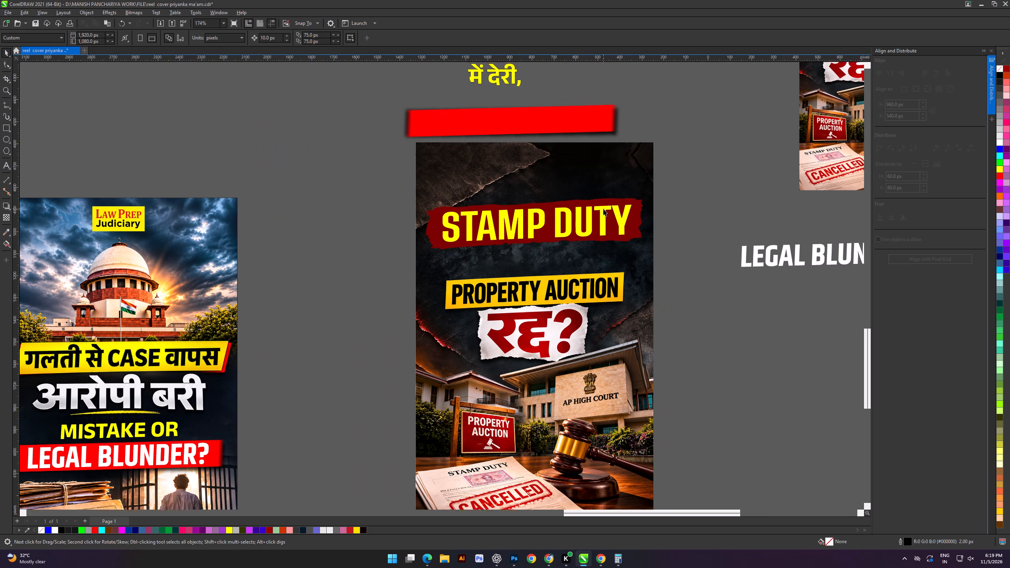
scroll(603, 209, "up", 4, "alt")
scroll(604, 212, "down", 4)
scroll(574, 211, "up", 7)
left_click(580, 282)
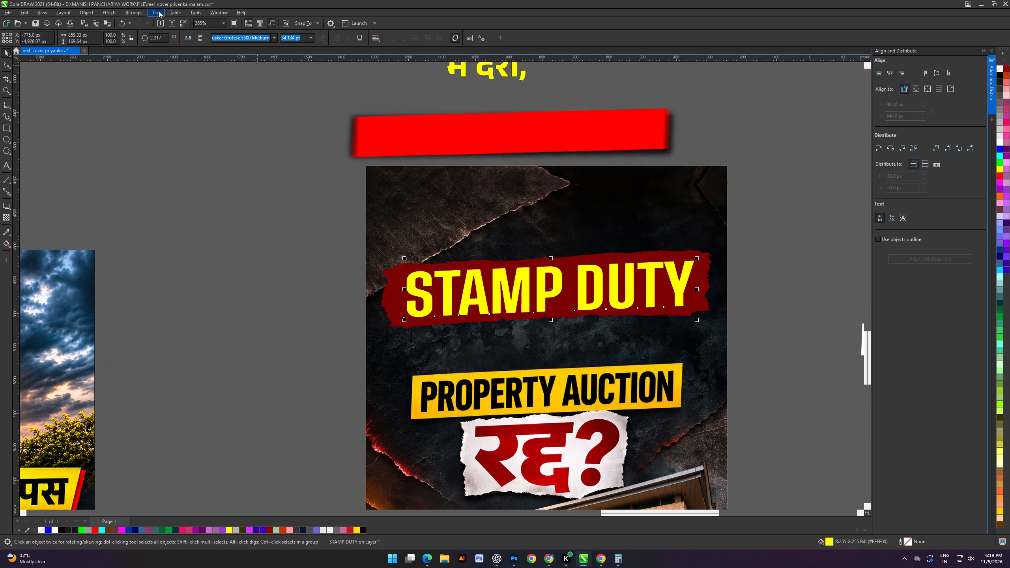
left_click(274, 34)
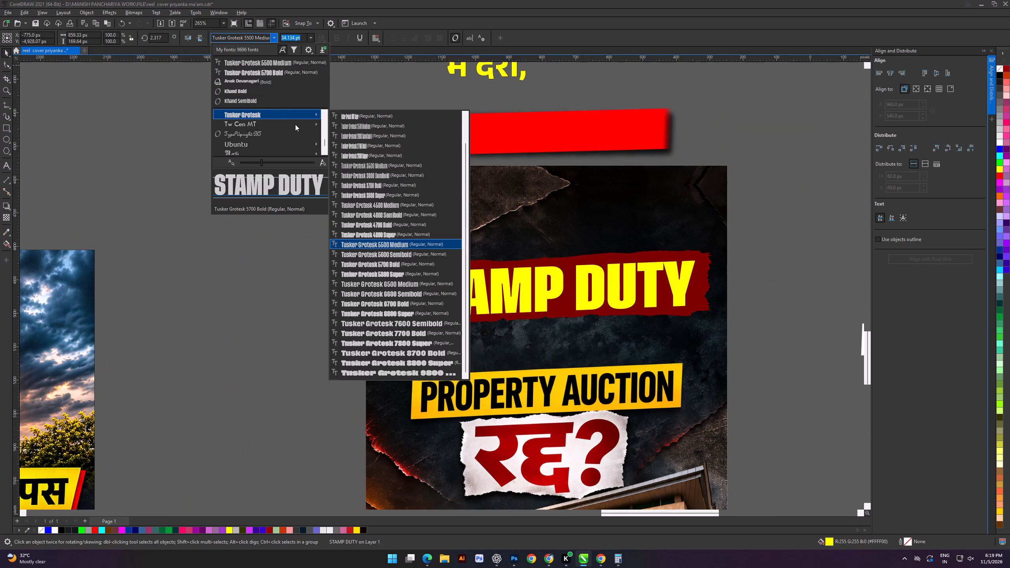
left_click(403, 256)
left_click(314, 254)
Recolour the yellow "STAMP DUTY" text white.
scroll(690, 286, "up", 2)
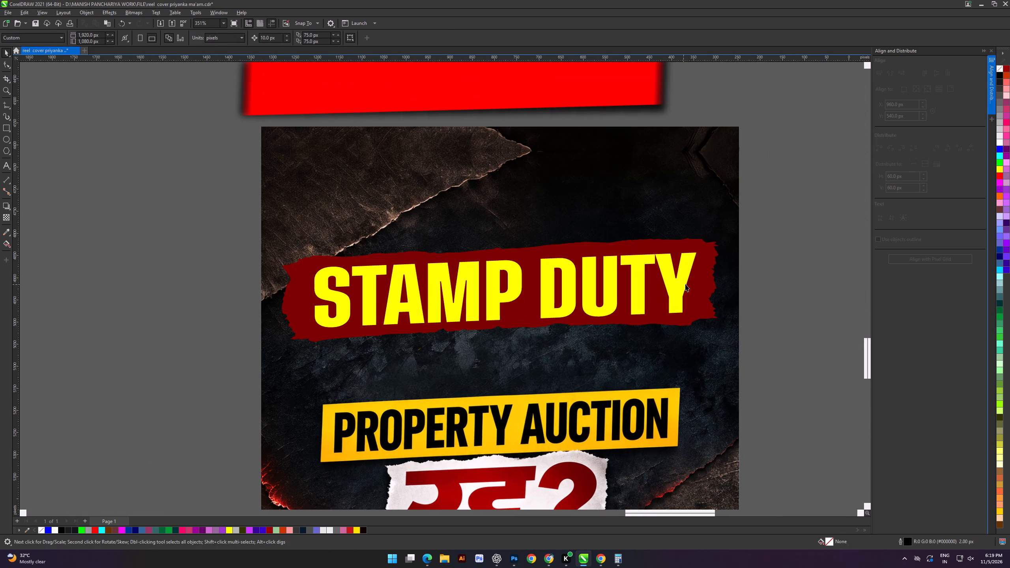
left_click(683, 281)
left_click(997, 144)
left_click(814, 254)
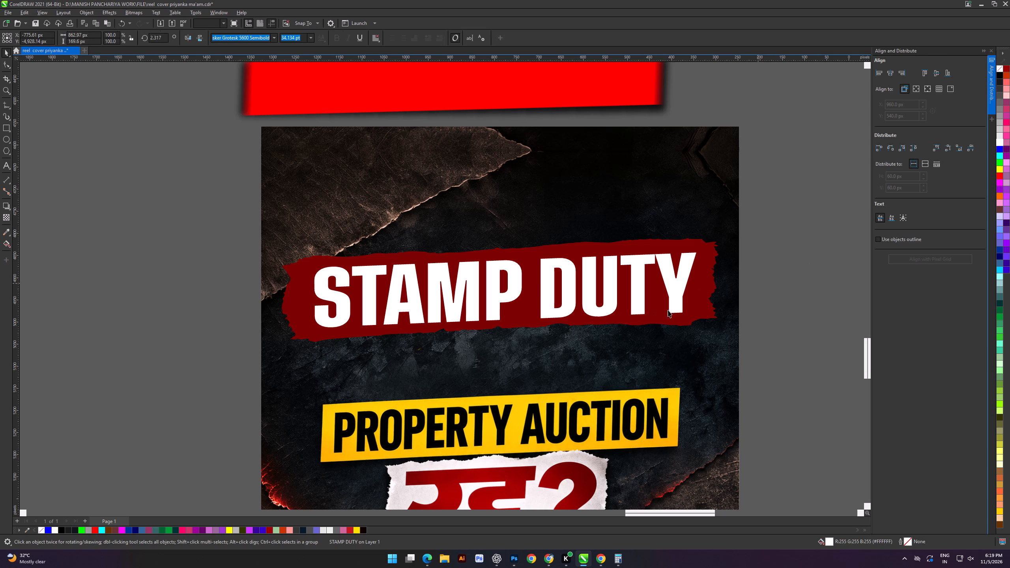
Duplicate the dark red banner, fill the copy bright red, and place it slightly offset behind the original as a thin lower-right torn edge.
left_click(709, 286)
key("ctrl+d")
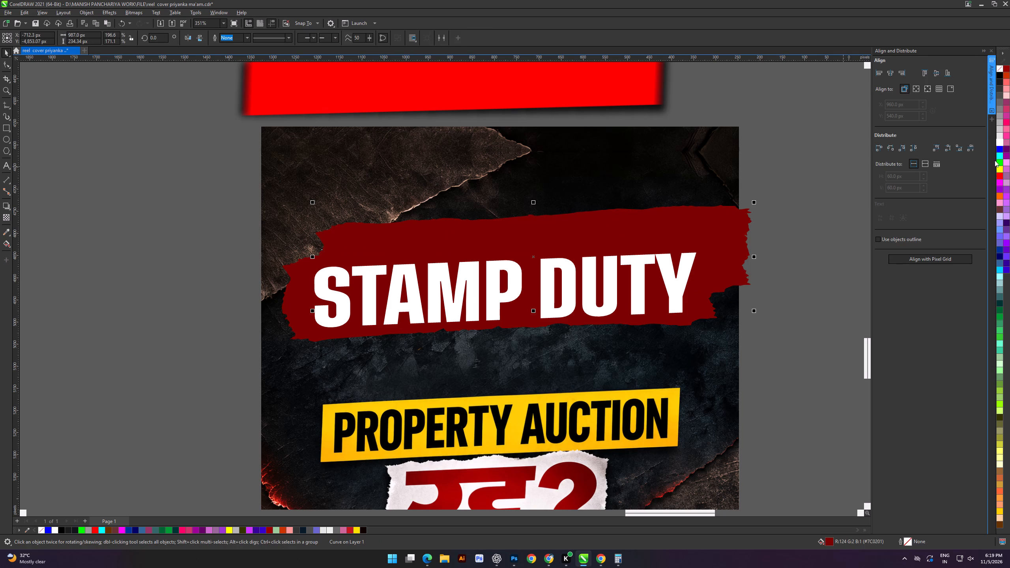
left_click(1001, 175)
scroll(733, 264, "up", 4)
left_click_drag(724, 227, 675, 288)
key("ctrl+Page_Down")
scroll(679, 286, "down", 5)
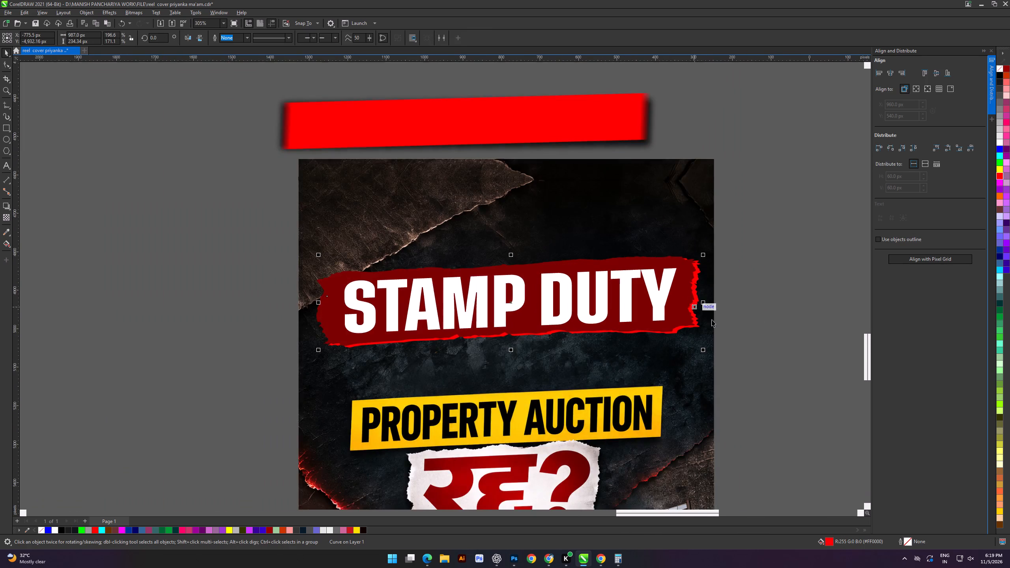
scroll(713, 319, "up", 6)
left_click_drag(683, 385, 678, 385)
Examine the bright red edge around the "STAMP DUTY" banner up close and within the whole cover.
left_click(780, 273)
scroll(687, 224, "down", 7)
left_click(748, 220)
scroll(477, 256, "up", 5, "shift")
left_click_drag(213, 220, 217, 221)
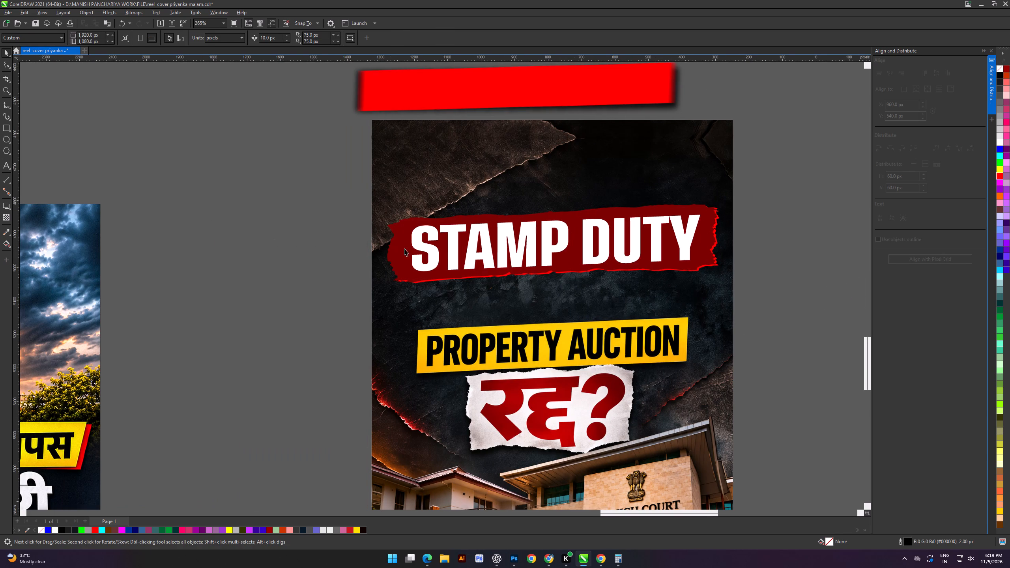
scroll(410, 248, "up", 5, "shift")
scroll(414, 236, "up", 2, "alt")
left_click(273, 201)
scroll(412, 262, "down", 3)
scroll(449, 245, "down", 1)
scroll(526, 200, "up", 2, "alt")
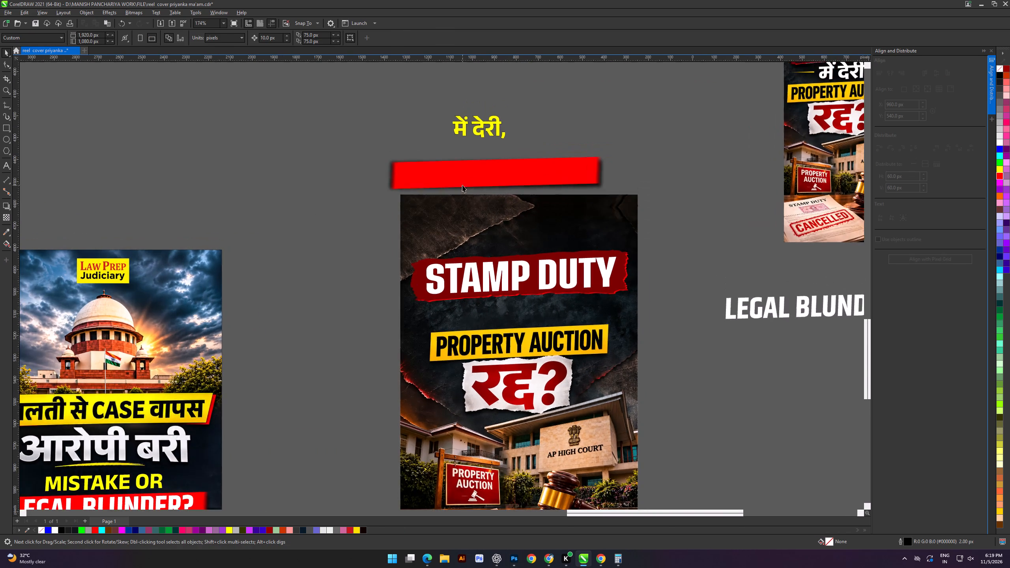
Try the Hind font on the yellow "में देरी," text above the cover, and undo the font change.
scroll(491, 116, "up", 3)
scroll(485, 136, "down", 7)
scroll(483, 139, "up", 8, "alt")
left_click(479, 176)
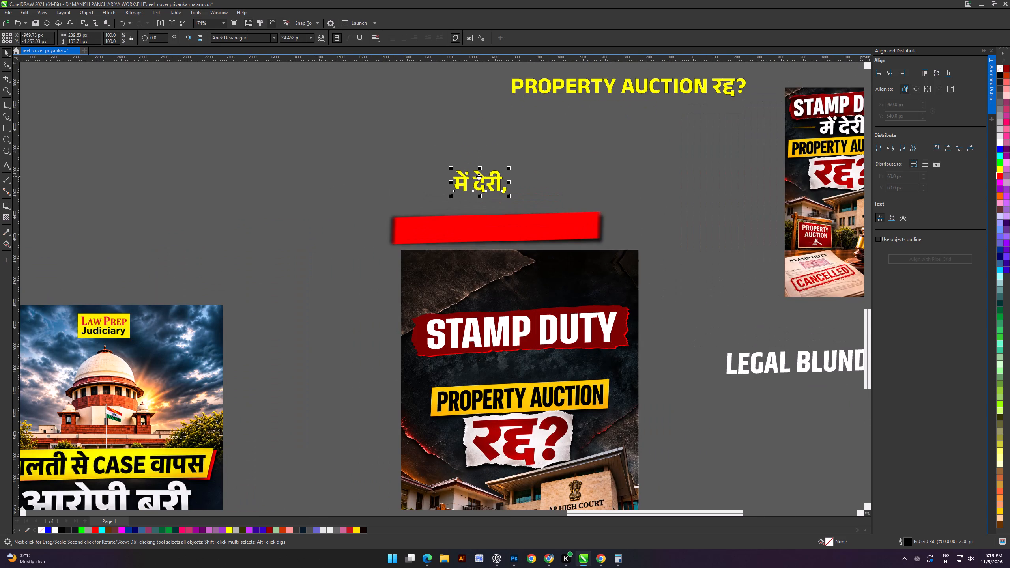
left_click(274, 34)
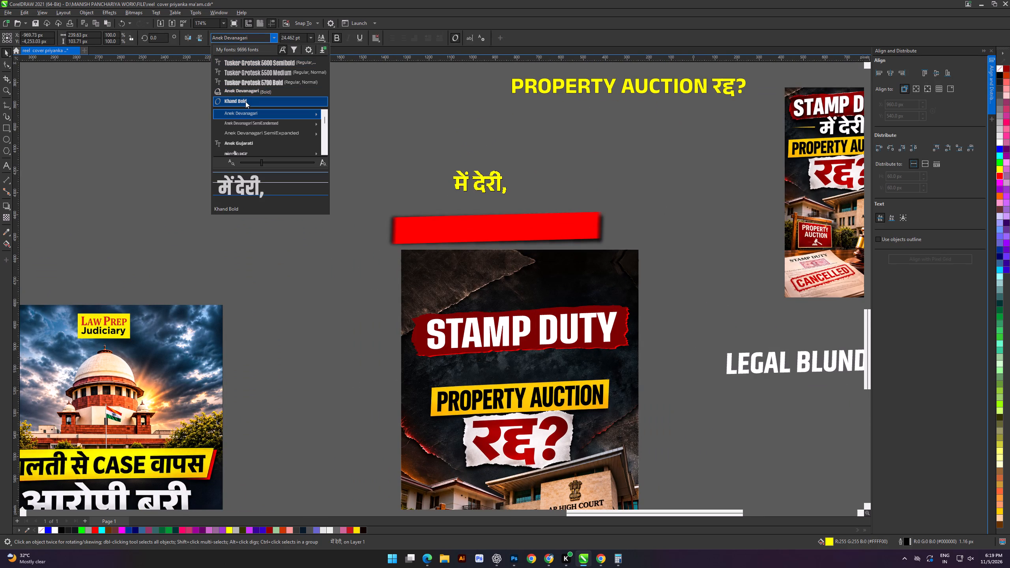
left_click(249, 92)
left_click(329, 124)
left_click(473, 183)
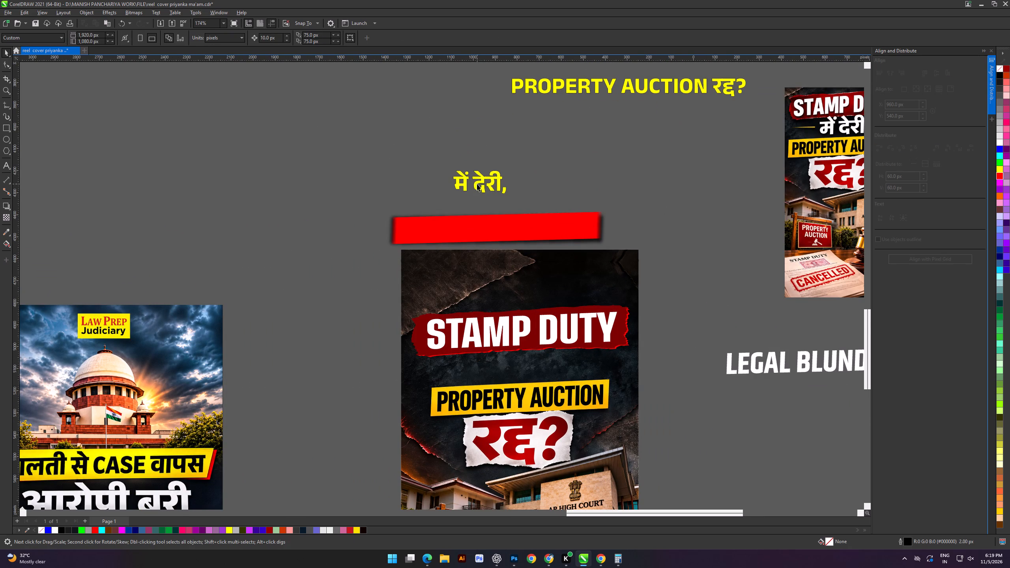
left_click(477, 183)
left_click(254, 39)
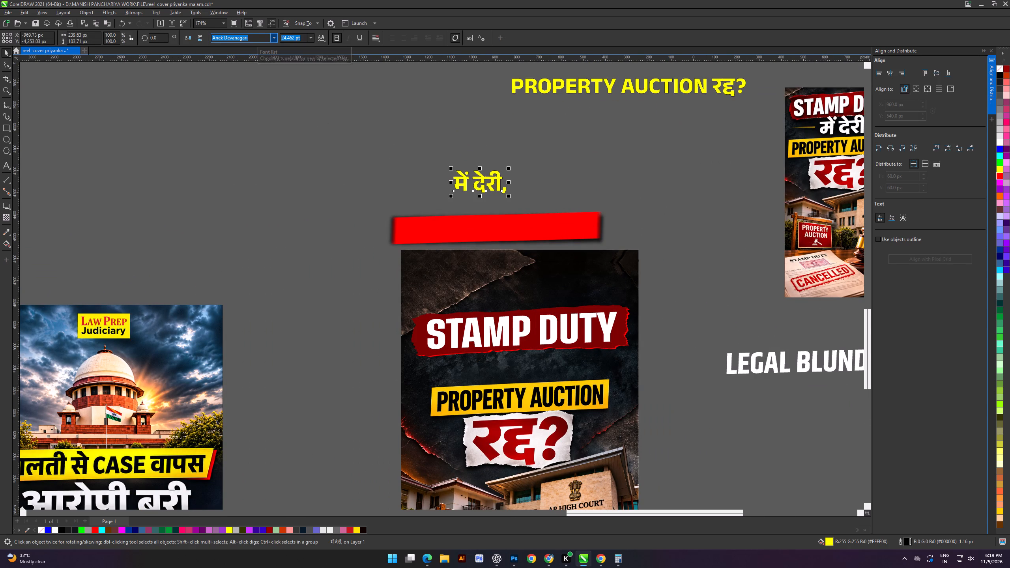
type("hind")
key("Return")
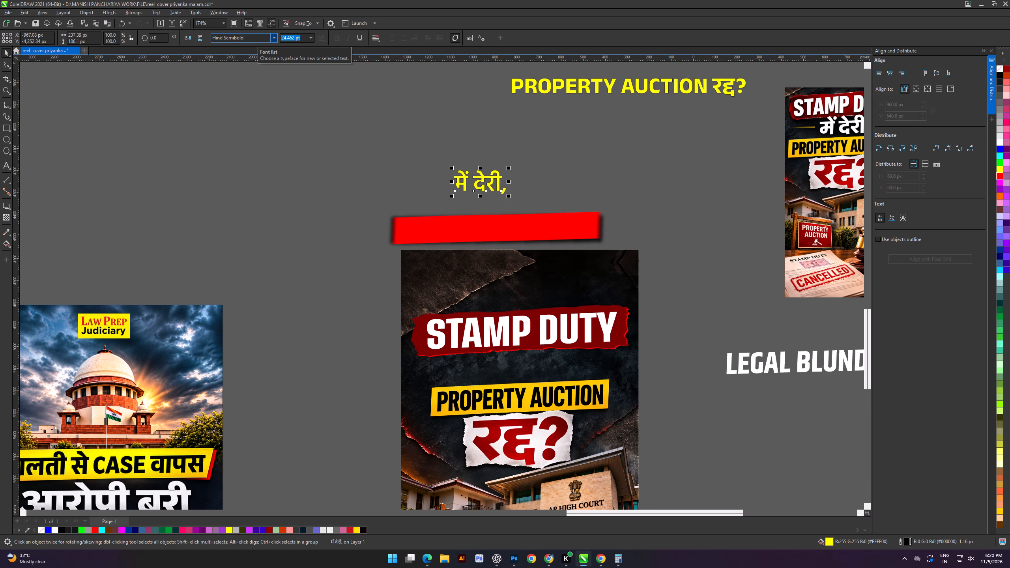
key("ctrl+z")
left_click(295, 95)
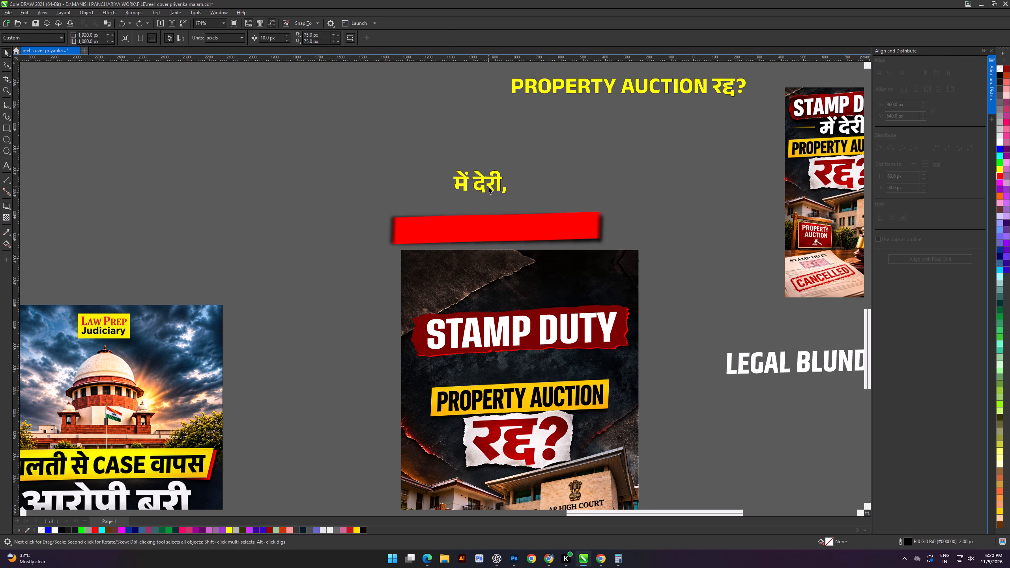
Move the yellow "में देरी," text onto the cover, between the "STAMP DUTY" and "PROPERTY AUCTION" banners.
left_click_drag(488, 187, 526, 373)
scroll(526, 373, "down", 5, "alt")
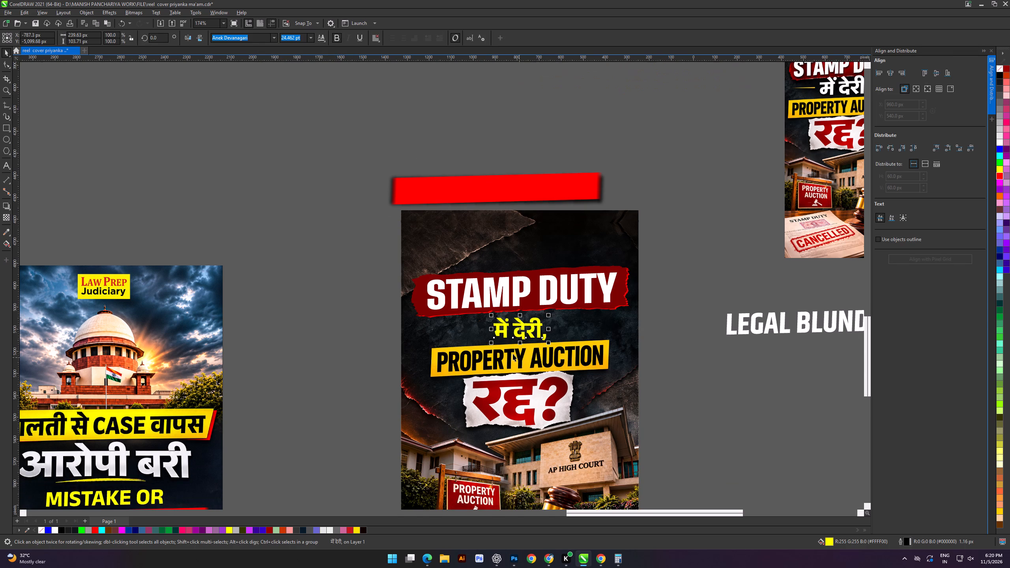
left_click(391, 324)
scroll(450, 328, "down", 4)
scroll(498, 326, "up", 5, "shift")
scroll(533, 324, "up", 10, "alt")
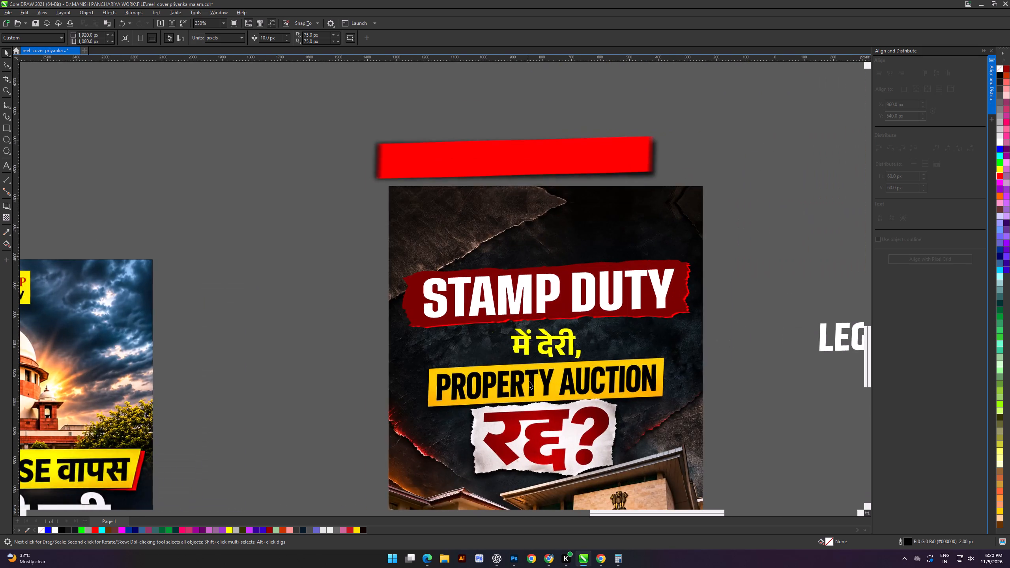
Copy the 2.317° rotation angle of "STAMP DUTY" and apply it to the "में देरी," text.
scroll(529, 381, "up", 3, "alt")
left_click(606, 234)
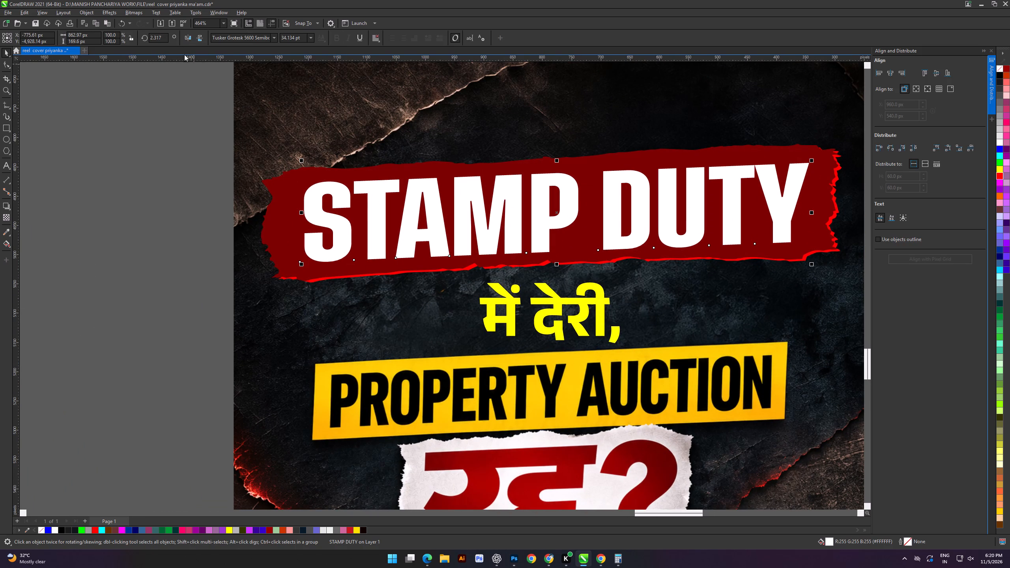
left_click_drag(164, 36, 135, 44)
key("ctrl+c")
left_click(78, 215)
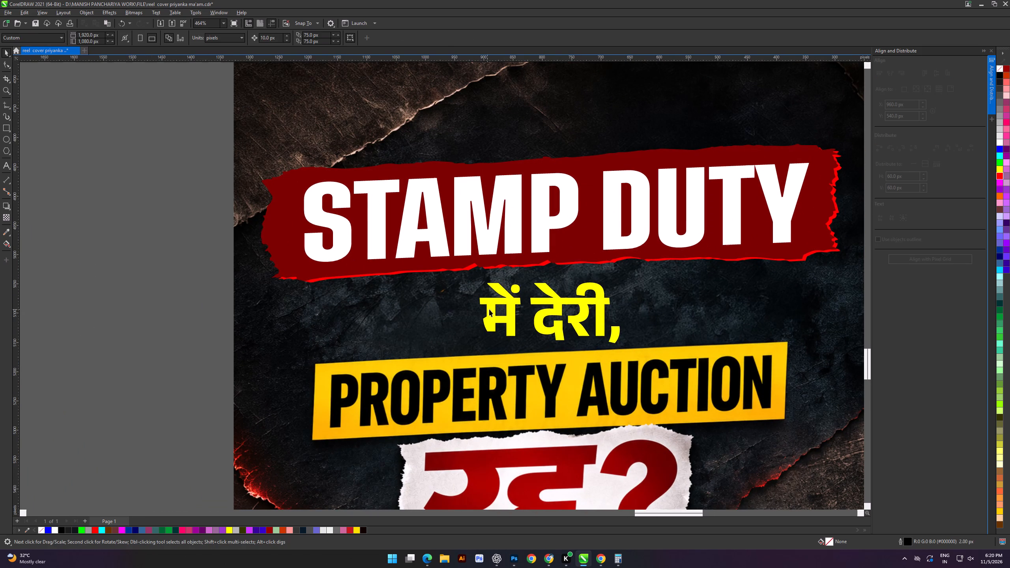
left_click(491, 309)
left_click_drag(159, 40, 129, 41)
key("ctrl+v")
key("Return")
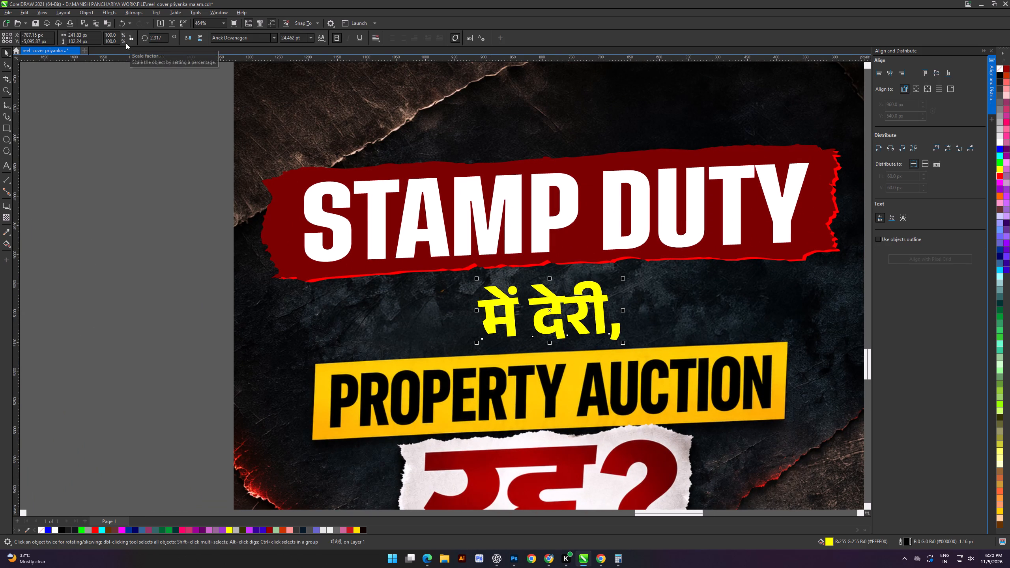
left_click_drag(127, 220, 145, 227)
Delete the trailing comma from the "में देरी," text.
double_click(617, 332)
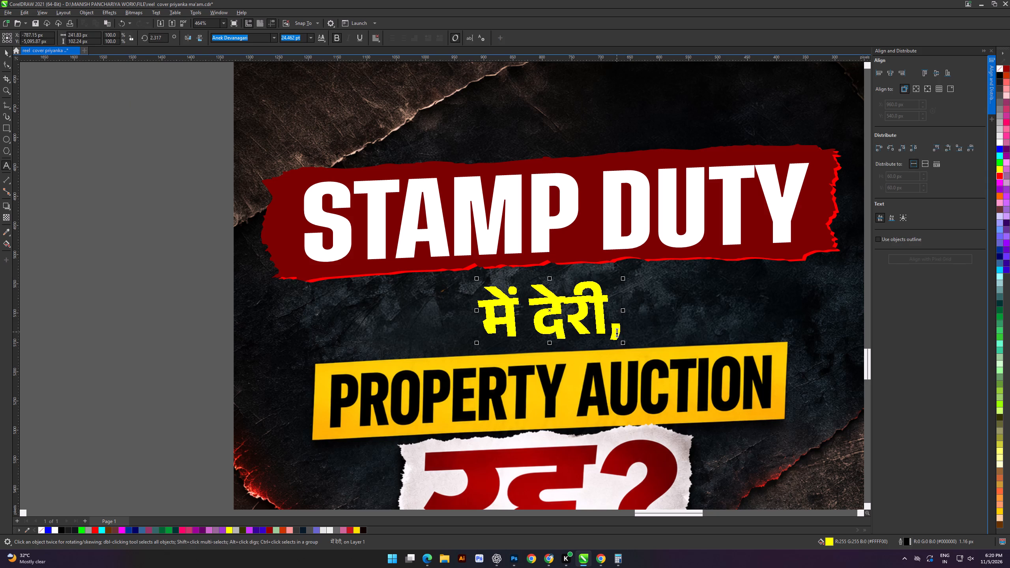
key("BackSpace")
left_click(6, 54)
left_click(127, 277)
Shift the "STAMP DUTY" text and its torn banner up about 30 px to widen the gap above "में देरी".
scroll(586, 226, "down", 3)
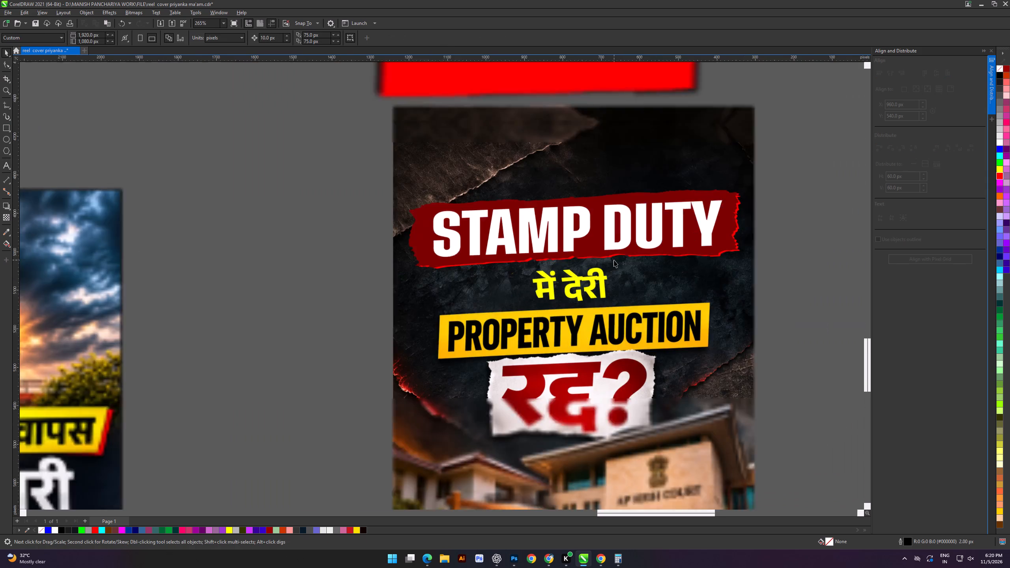
scroll(614, 260, "down", 2)
scroll(590, 252, "down", 11, "shift")
scroll(550, 265, "up", 7, "alt")
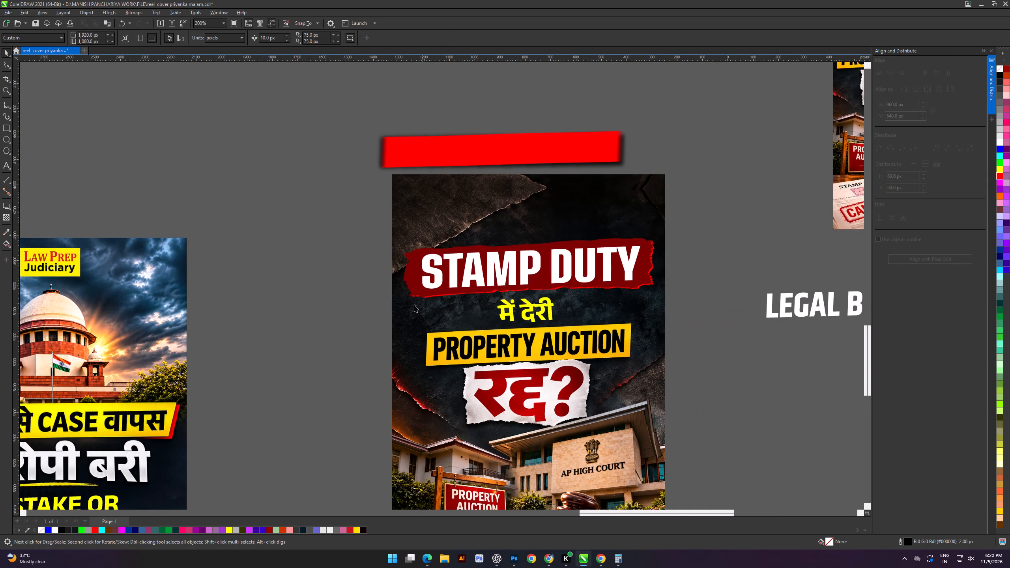
left_click(294, 306)
scroll(612, 308, "up", 5, "shift")
scroll(575, 300, "down", 4)
left_click_drag(428, 233, 707, 303)
key("Up")
key("Up")
key("Up")
left_click_drag(342, 245, 346, 245)
Move "में देरी" slightly up and enlarge it to about 30.9 pt in the gap between the two banners.
scroll(569, 275, "up", 6)
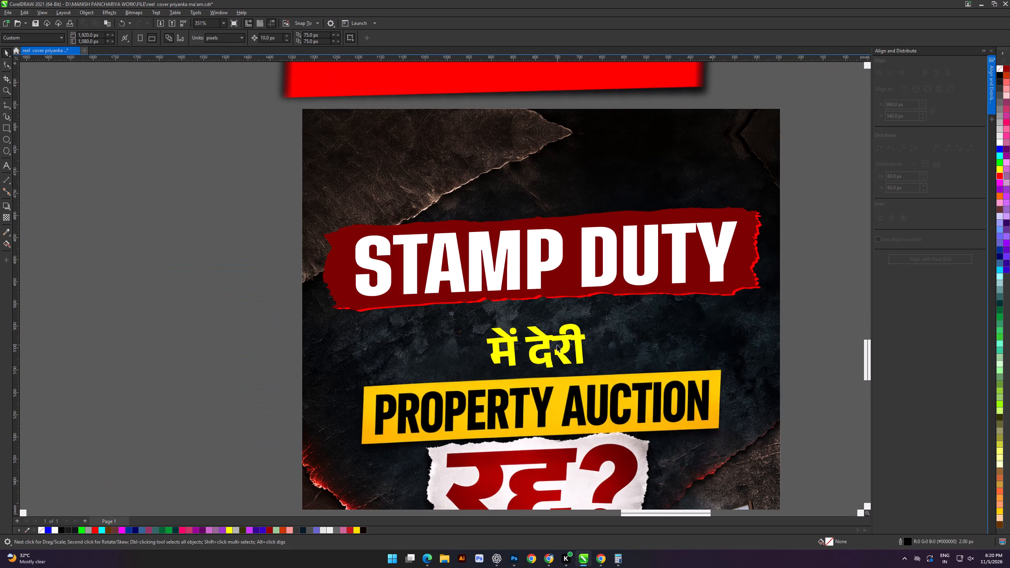
left_click_drag(563, 345, 563, 338)
left_click_drag(589, 365, 597, 370, "shift")
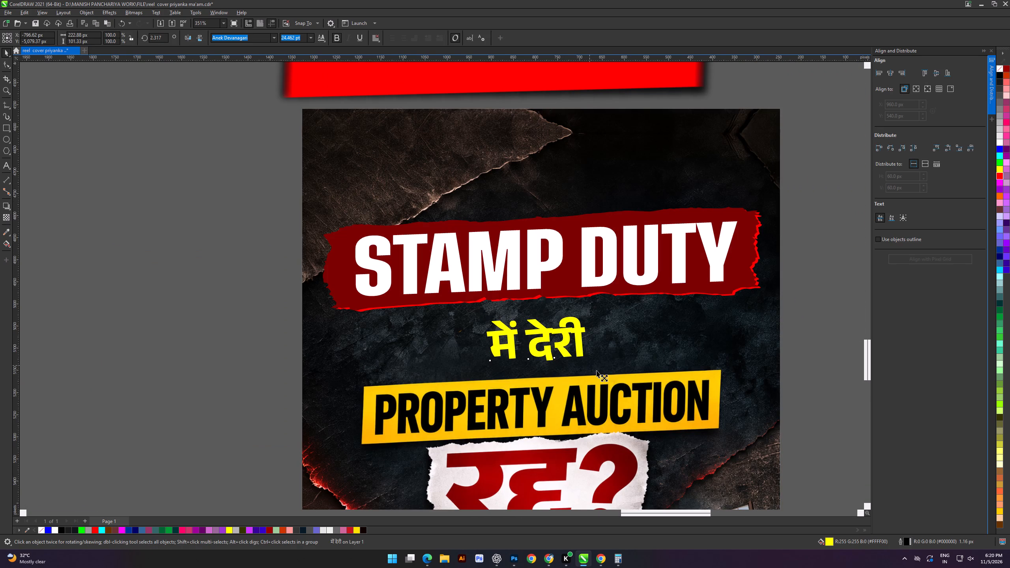
left_click_drag(597, 370, 602, 374, "shift")
scroll(550, 317, "down", 6)
left_click(350, 281)
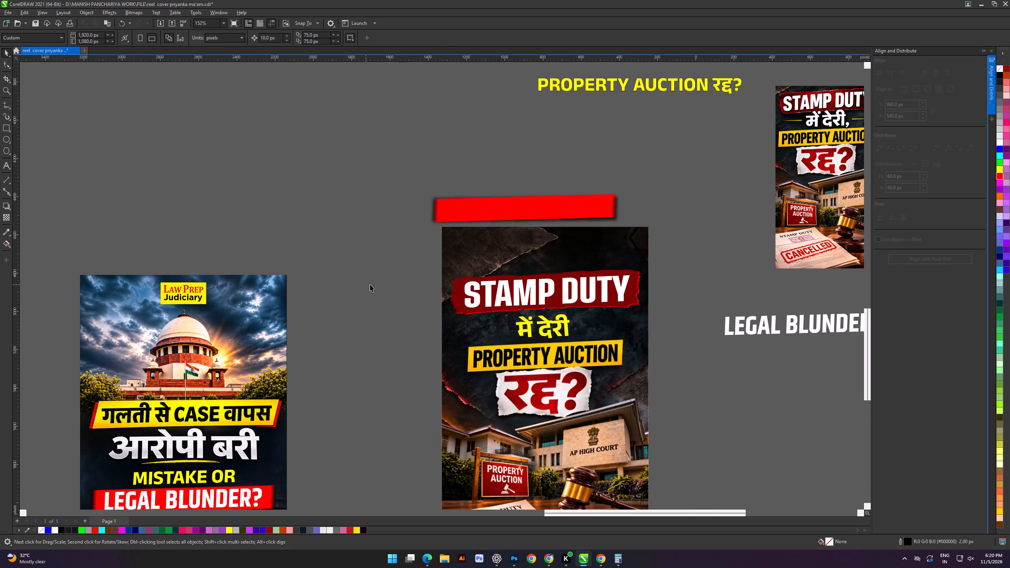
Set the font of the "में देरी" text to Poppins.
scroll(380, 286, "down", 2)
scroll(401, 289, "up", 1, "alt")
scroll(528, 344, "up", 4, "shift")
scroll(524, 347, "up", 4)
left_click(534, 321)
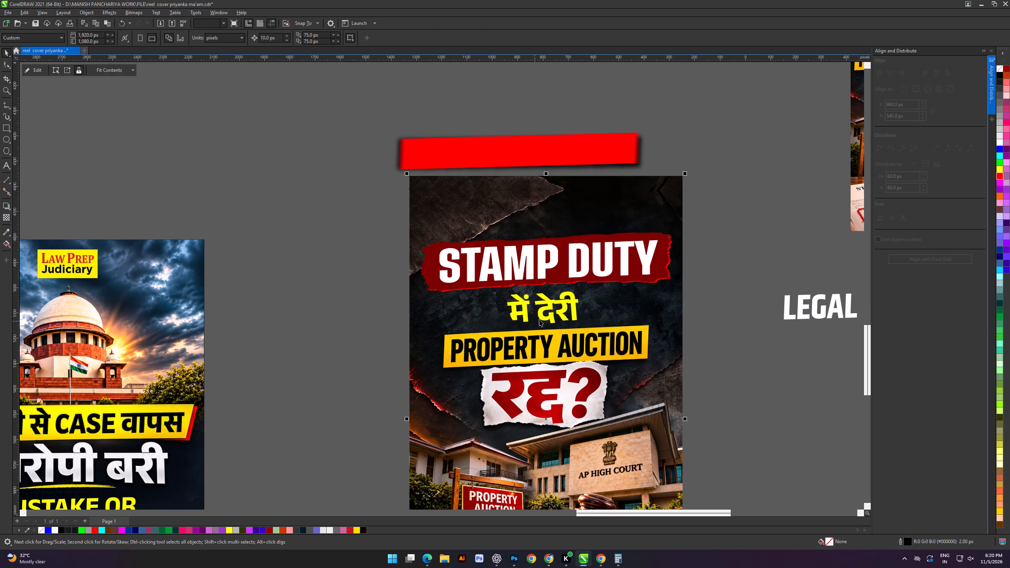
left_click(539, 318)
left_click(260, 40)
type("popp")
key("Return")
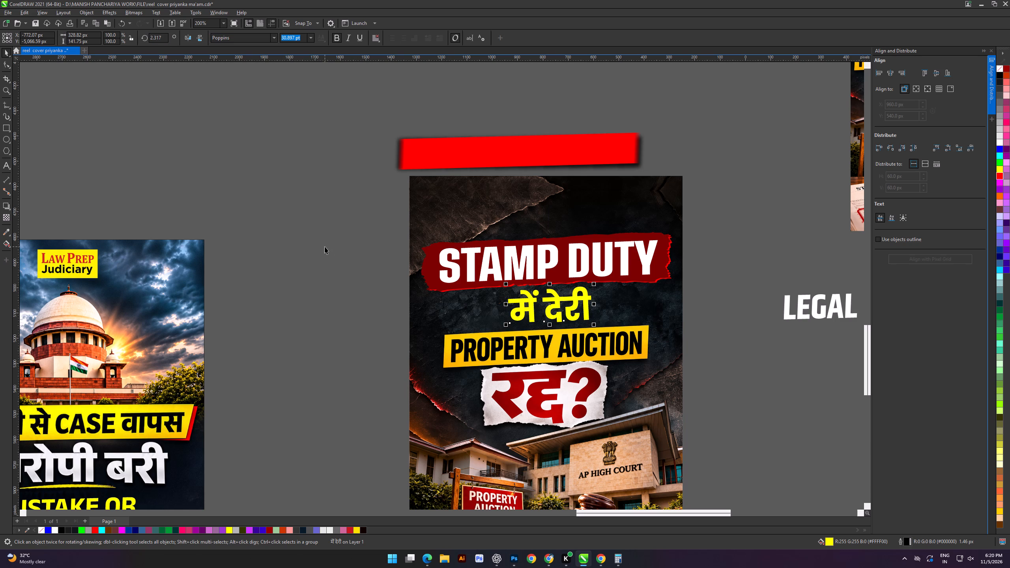
Scale the "में देरी" text down to about 27.7 pt.
scroll(542, 285, "down", 3)
scroll(548, 299, "up", 6)
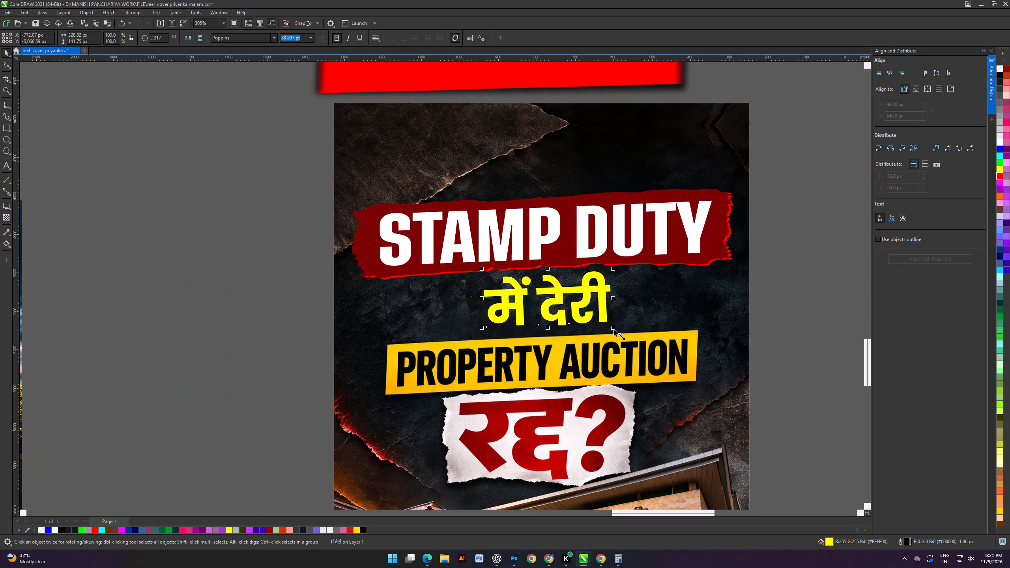
left_click_drag(614, 329, 601, 332)
Set the font of the "में देरी" text to DB Hindi and browse its style variants.
left_click(247, 40)
type("db")
key("Return")
left_click(271, 40)
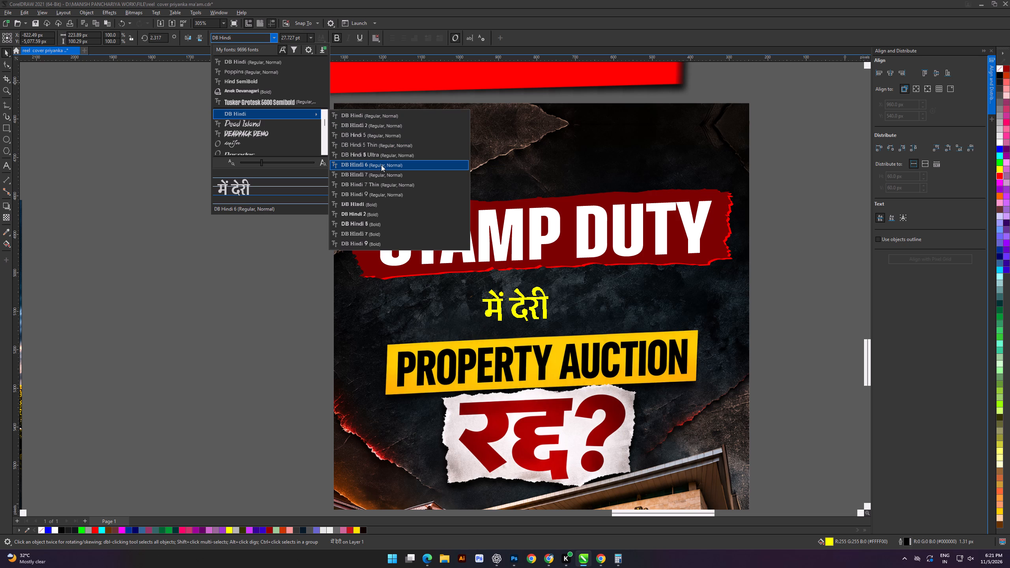
left_click(236, 304)
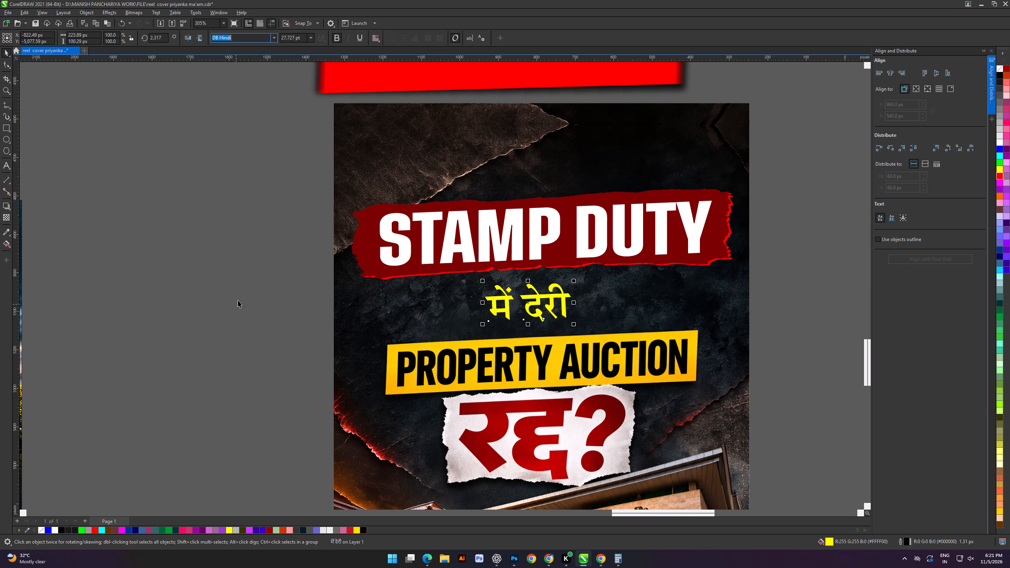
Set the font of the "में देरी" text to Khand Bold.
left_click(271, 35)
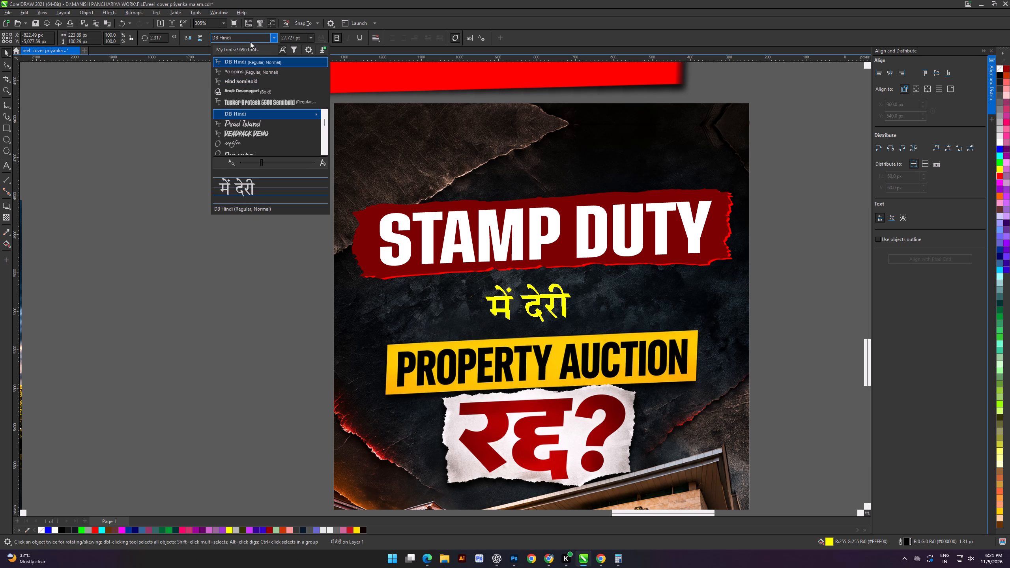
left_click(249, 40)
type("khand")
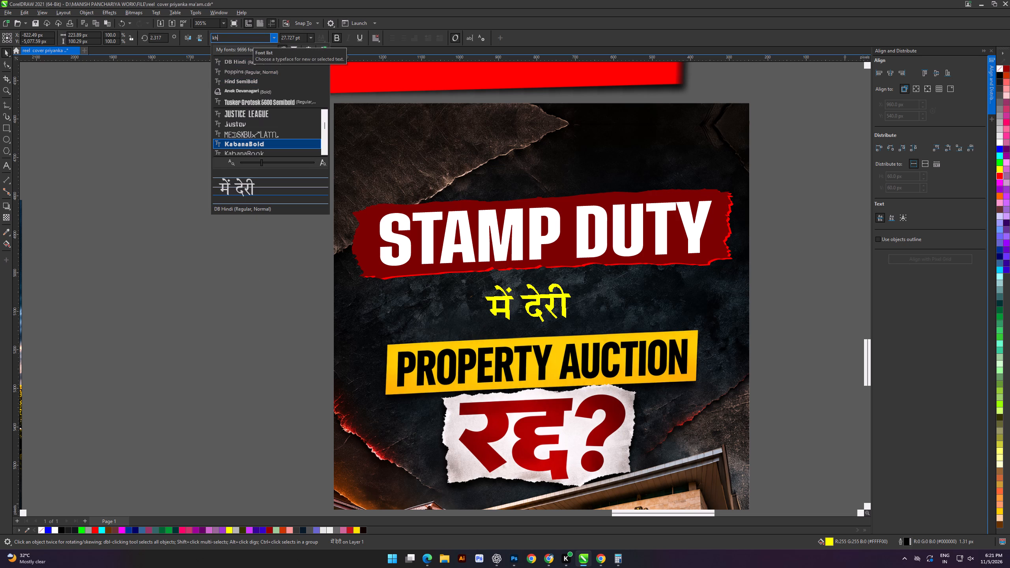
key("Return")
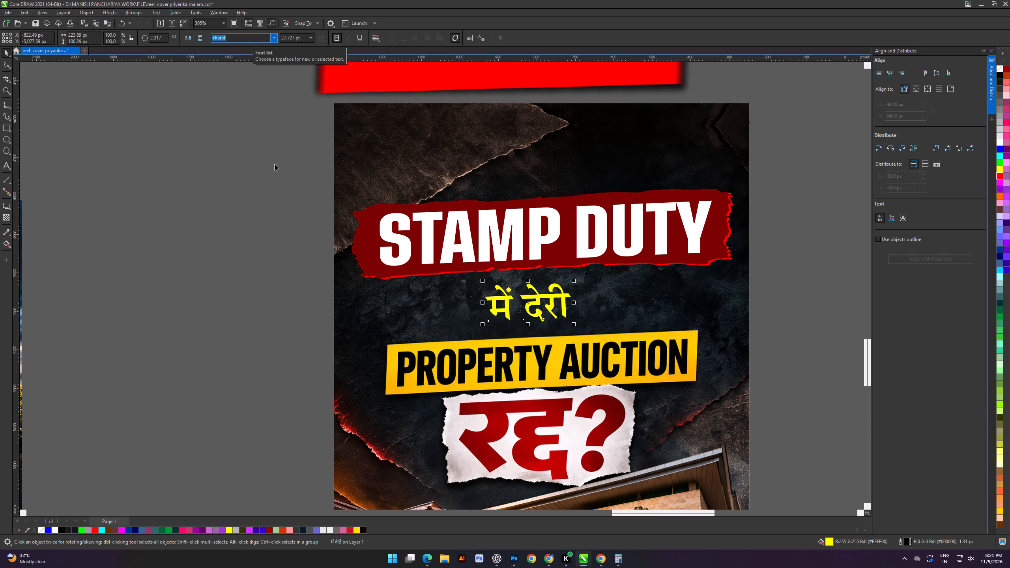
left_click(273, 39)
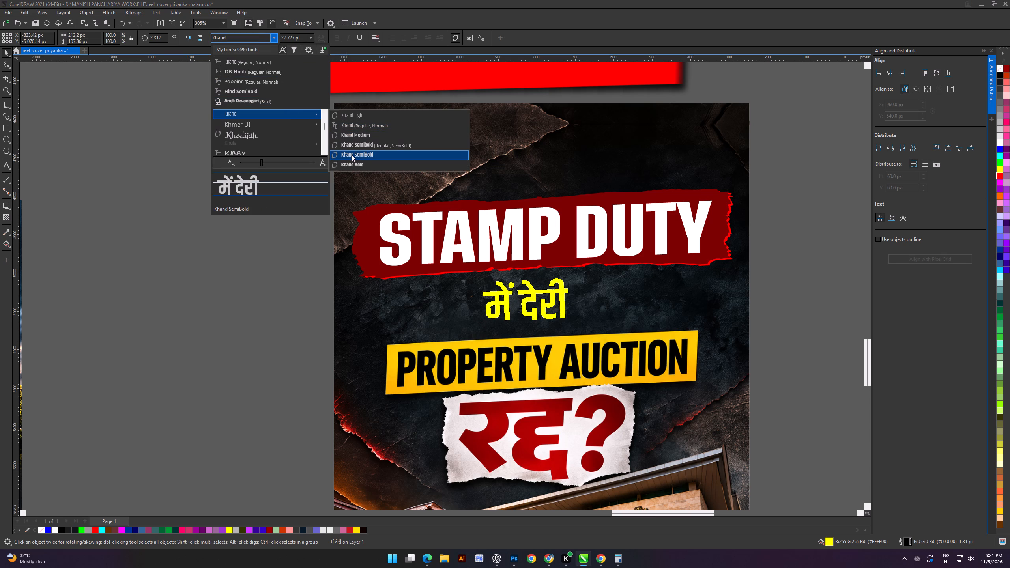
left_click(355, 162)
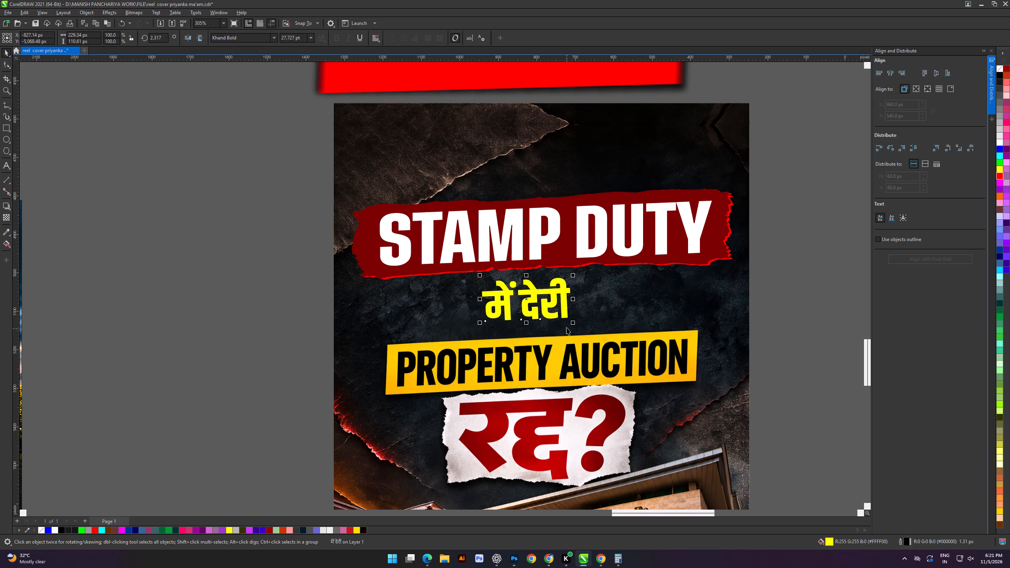
Enlarge the "में देरी" text to about 31.3 pt and shift it slightly sideways within the gap between the banners.
left_click_drag(574, 322, 586, 328)
left_click_drag(563, 303, 568, 301)
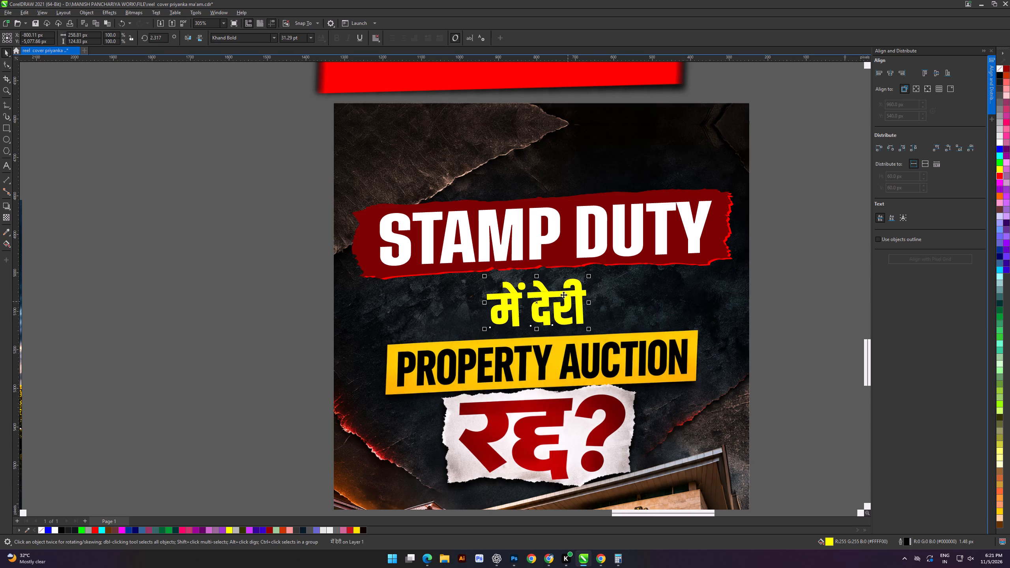
Set the font of the "में देरी" text to Anek Devanagari.
left_click(242, 40)
type("anek")
key("Return")
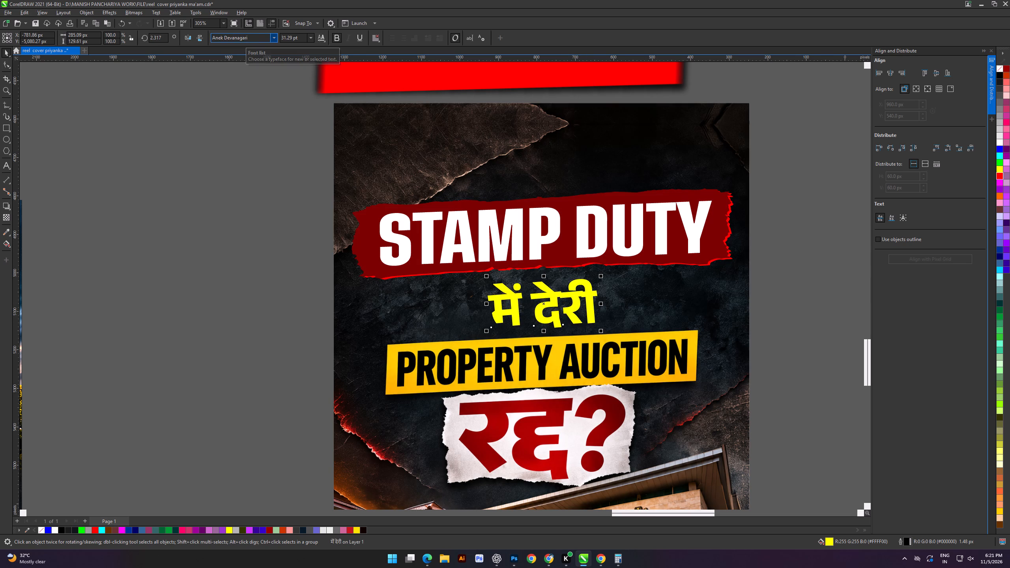
left_click_drag(224, 176, 234, 182)
Nudge the "में देरी" text slightly up and to the left, and give it a slight horizontal skew.
scroll(574, 310, "up", 2)
left_click_drag(572, 310, 567, 309)
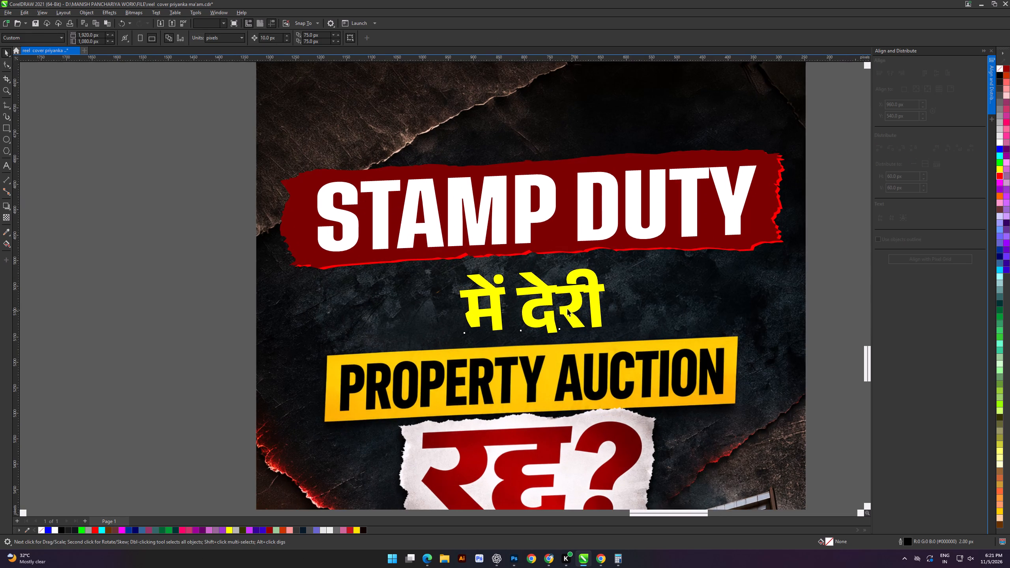
left_click_drag(567, 309, 565, 308)
left_click(565, 308)
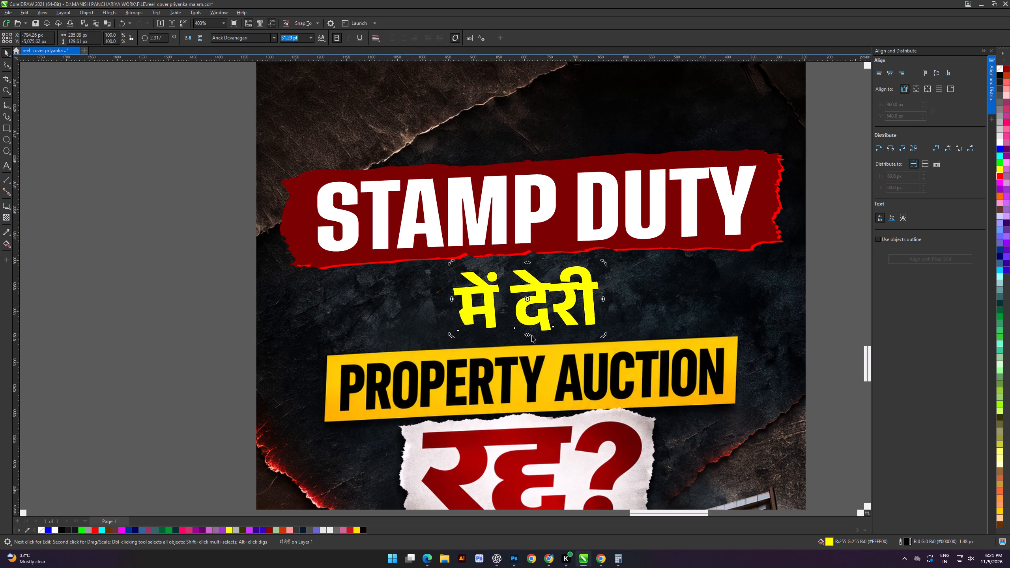
left_click_drag(529, 335, 526, 336)
left_click(155, 303)
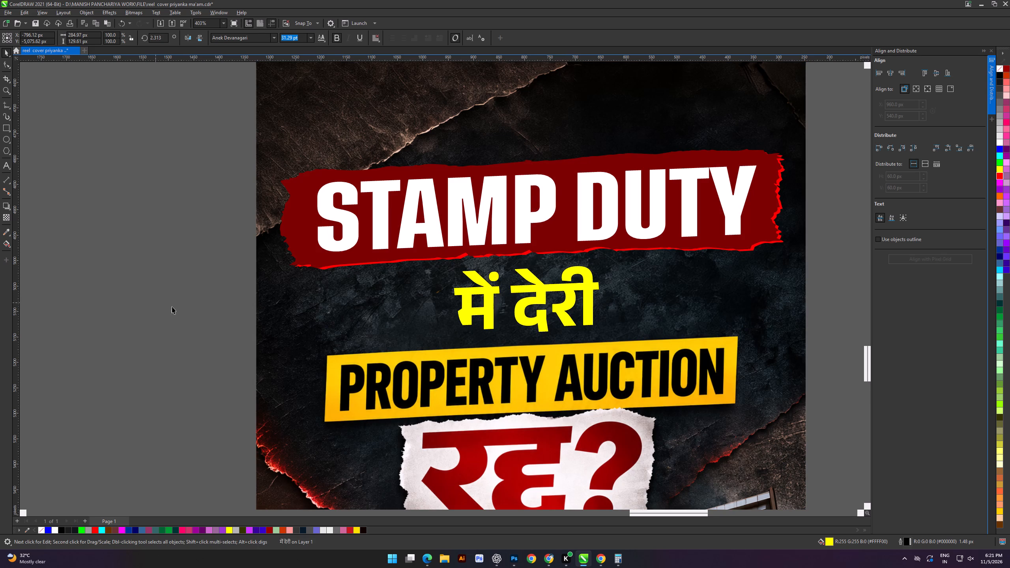
Fill the "में देरी" text on the Stamp Duty cover with white.
scroll(470, 278, "down", 2)
left_click(537, 301)
scroll(535, 293, "down", 8)
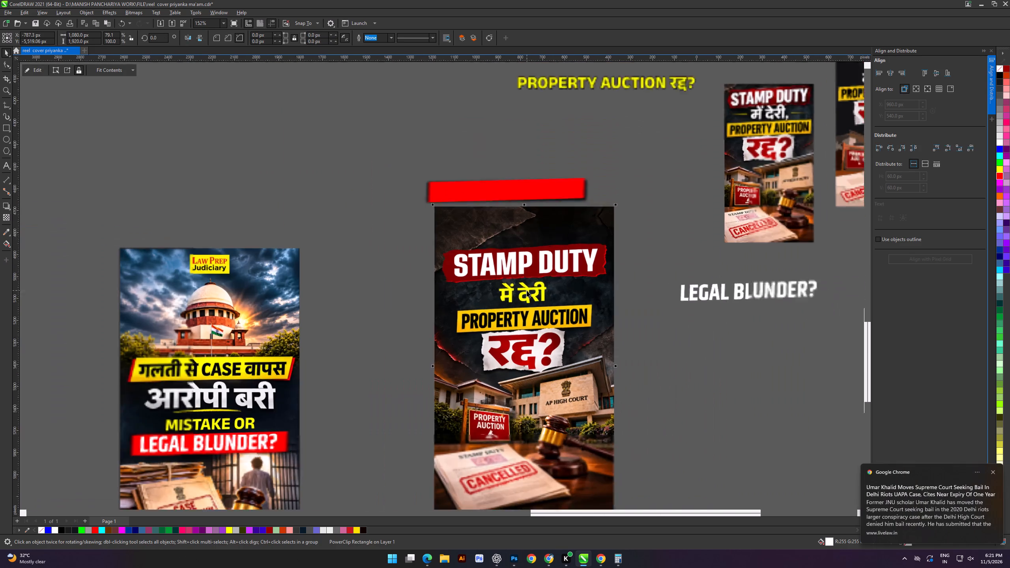
scroll(527, 290, "down", 1)
left_click(627, 274)
scroll(594, 273, "down", 2, "shift")
left_click(602, 276)
scroll(563, 283, "up", 3, "shift")
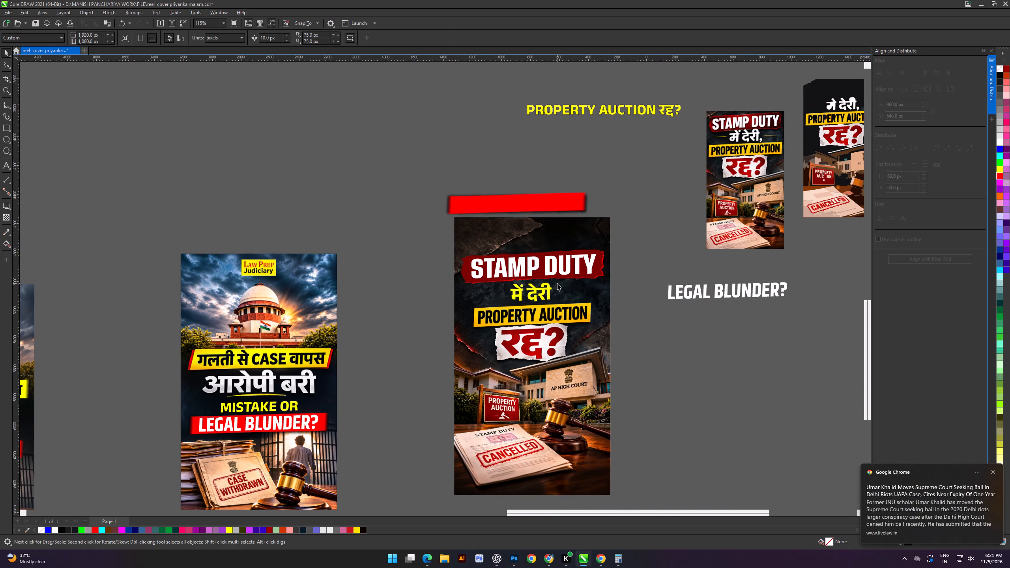
scroll(557, 283, "up", 2, "alt")
scroll(529, 303, "up", 6)
left_click(534, 306)
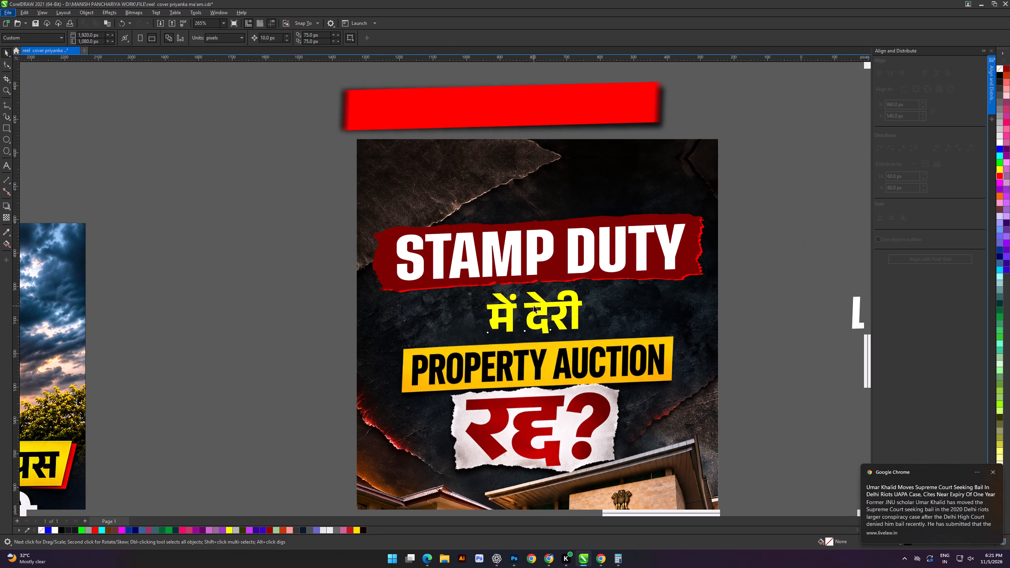
left_click(998, 141)
left_click(284, 307)
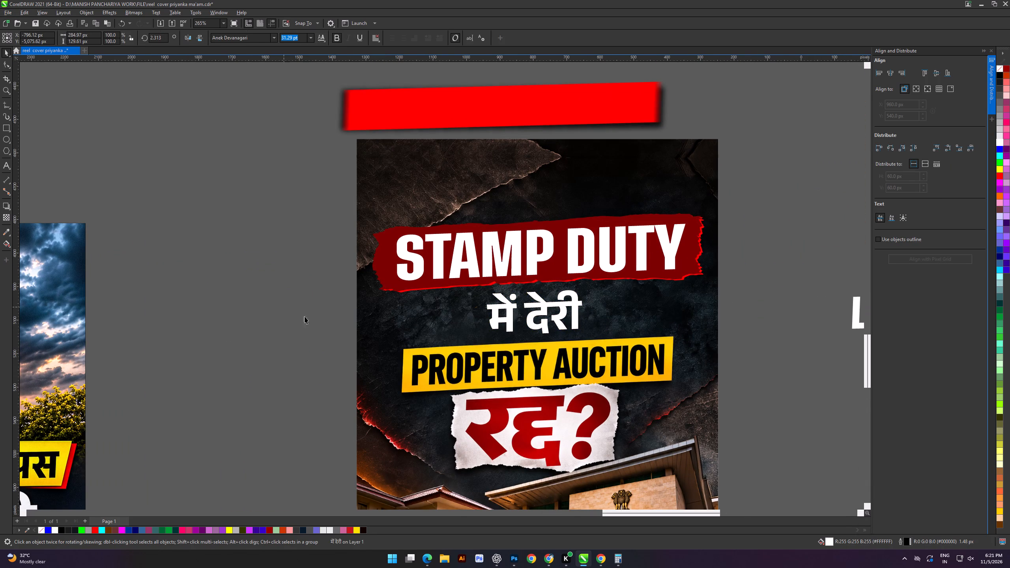
Darken the fill of the torn-edge banner behind "STAMP DUTY" to #700201.
scroll(420, 303, "down", 3)
scroll(419, 304, "up", 4, "shift")
left_click(350, 301)
scroll(419, 306, "down", 3)
scroll(423, 307, "up", 2, "shift")
scroll(447, 300, "up", 4)
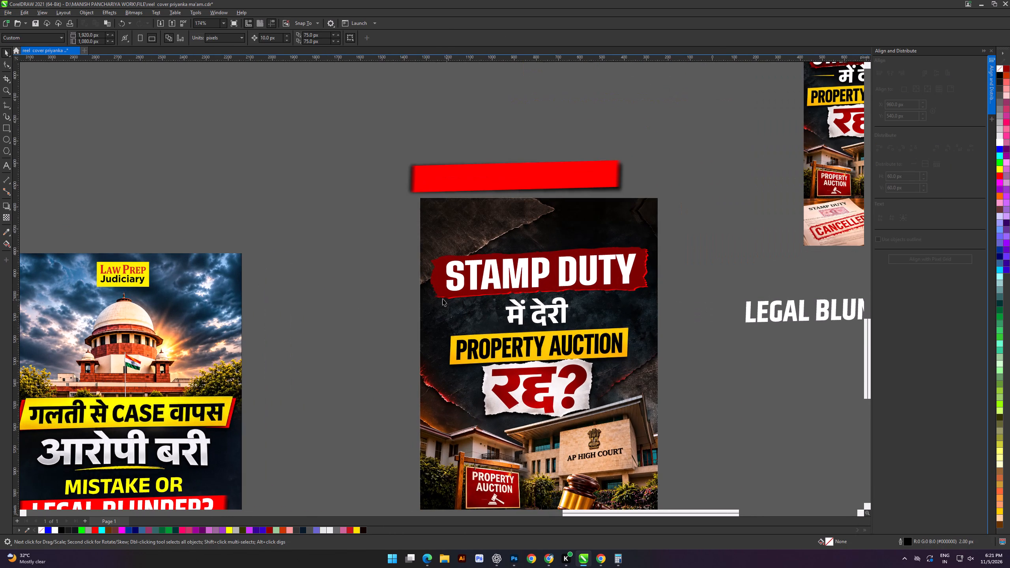
left_click(441, 284)
double_click(999, 74, "ctrl")
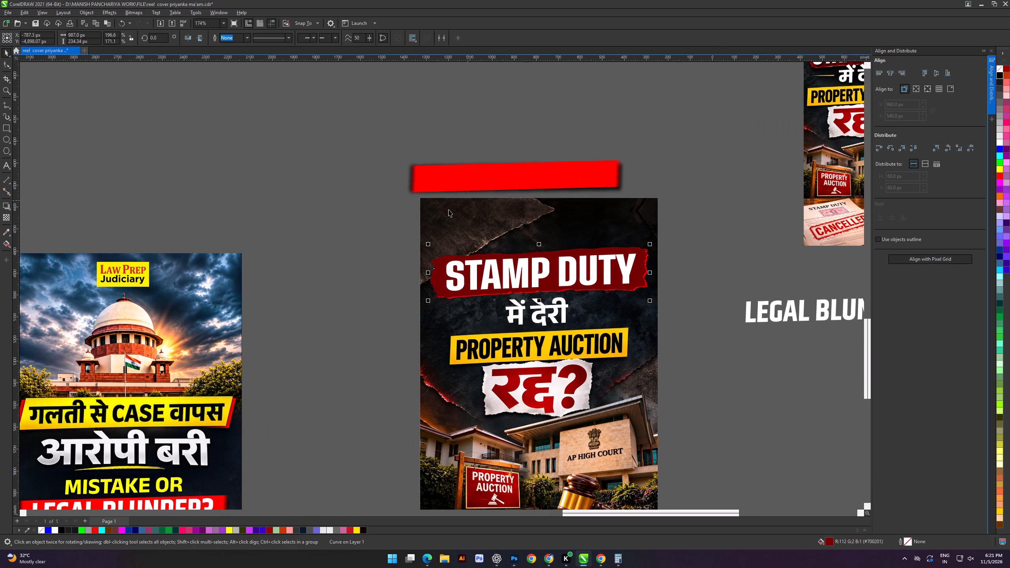
left_click(270, 200)
Inside the Stamp Duty cover's PowerClip, move both background images down 50 px and finish editing the contents.
scroll(512, 323, "down", 3)
scroll(520, 325, "up", 3, "shift")
scroll(520, 325, "down", 2)
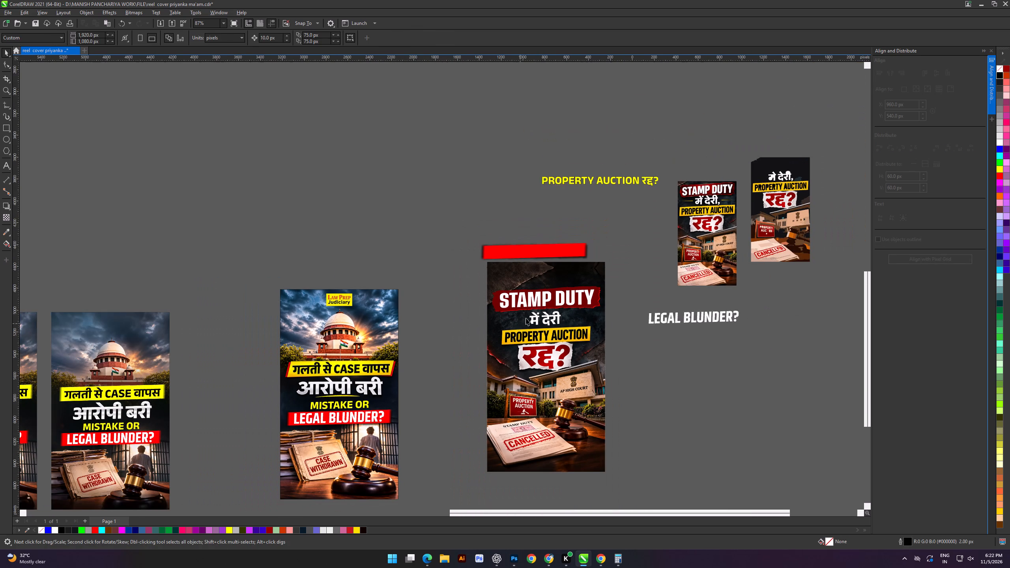
scroll(540, 305, "up", 1, "shift")
scroll(540, 305, "down", 3, "alt")
left_click(445, 263)
double_click(571, 388)
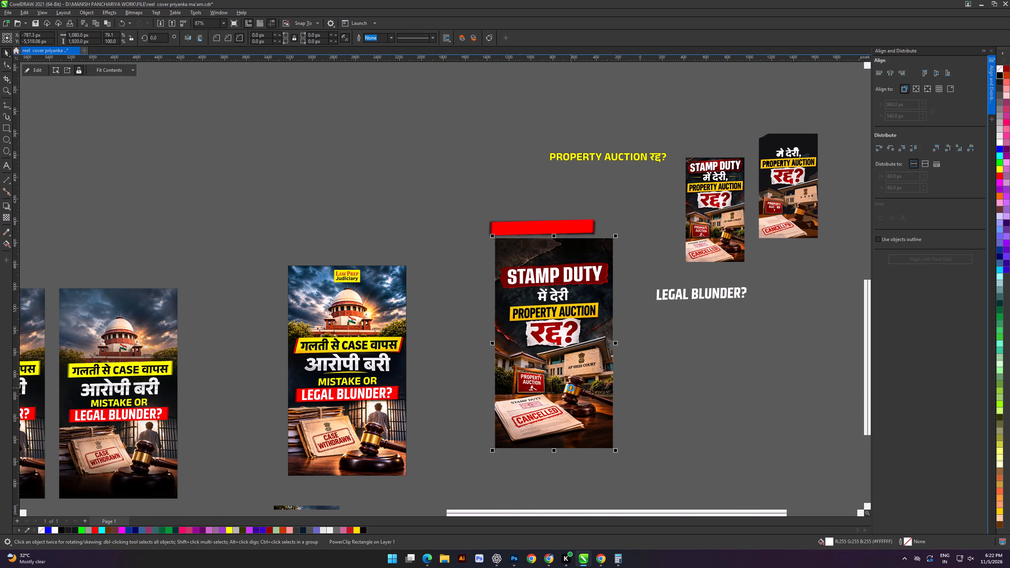
left_click(575, 367)
left_click(588, 207, "shift")
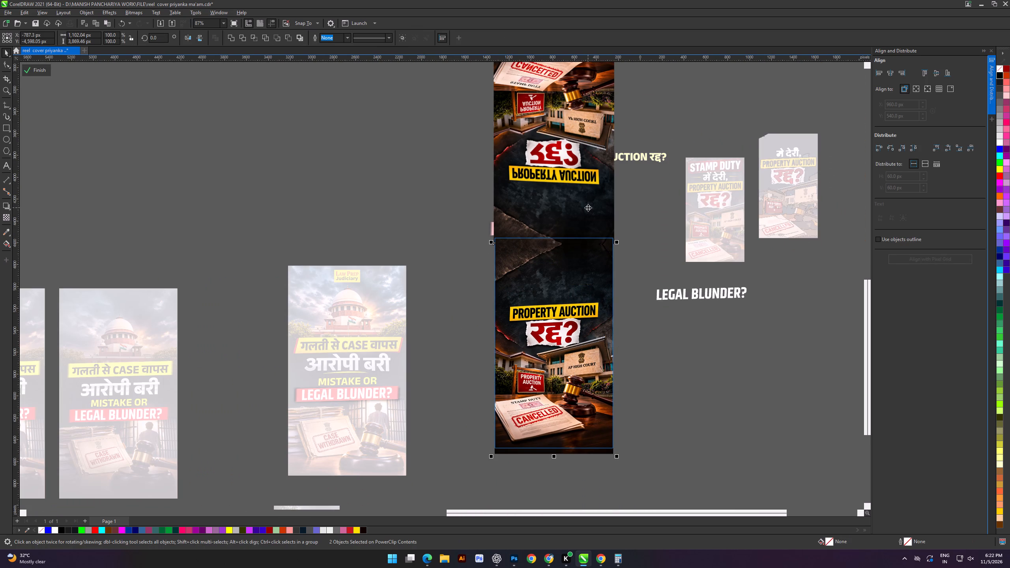
key("Down")
key("Down")
key("Down")
key("Down")
key("Down")
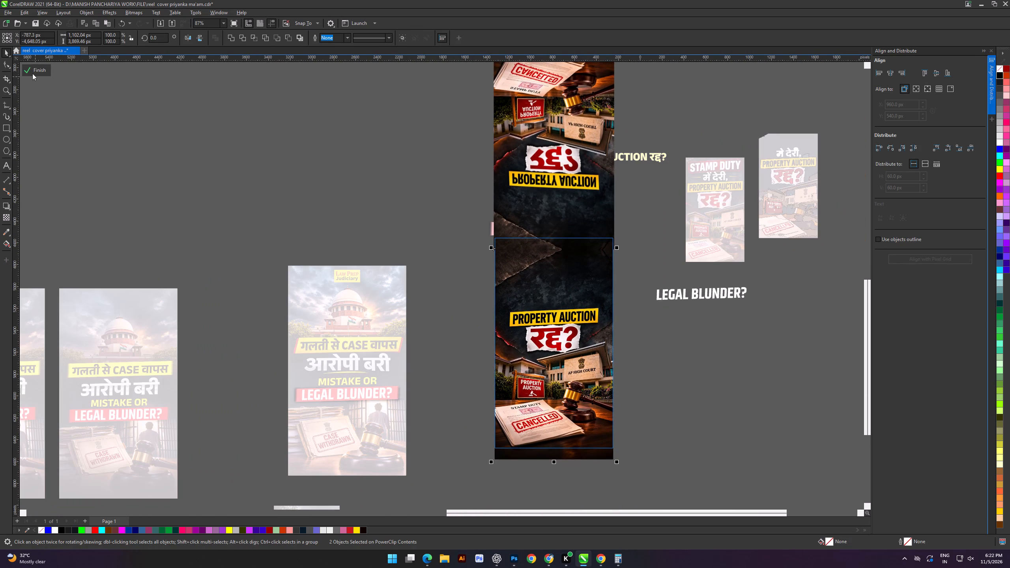
left_click(39, 73)
left_click(334, 197)
Move the "STAMP DUTY" headline with its banner pieces and the "में देरी" text down 50 px together.
scroll(588, 247, "up", 3)
left_click(645, 263)
left_click_drag(655, 245, 490, 394)
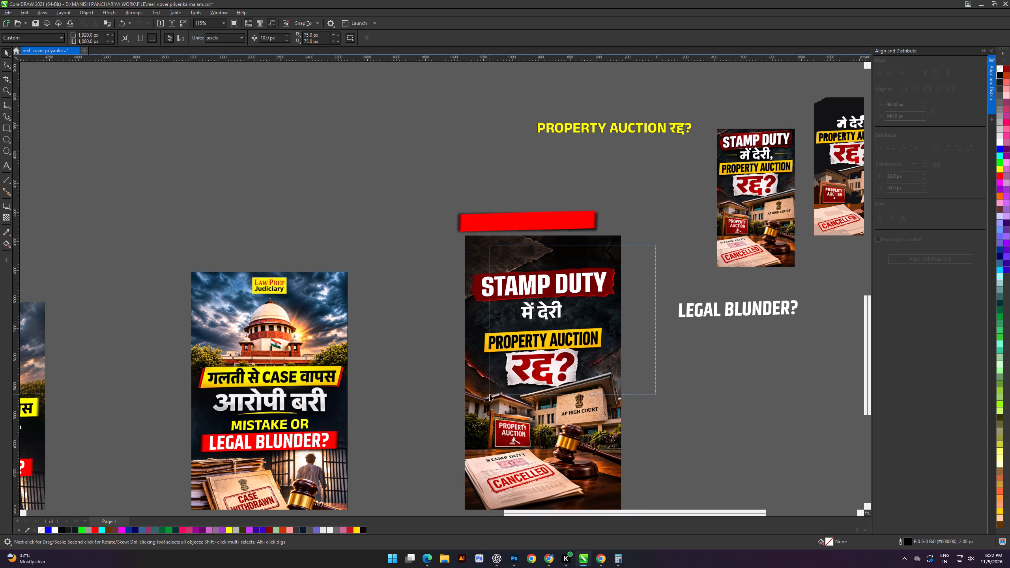
left_click_drag(490, 394, 418, 359)
key("Down")
key("Down")
key("Down")
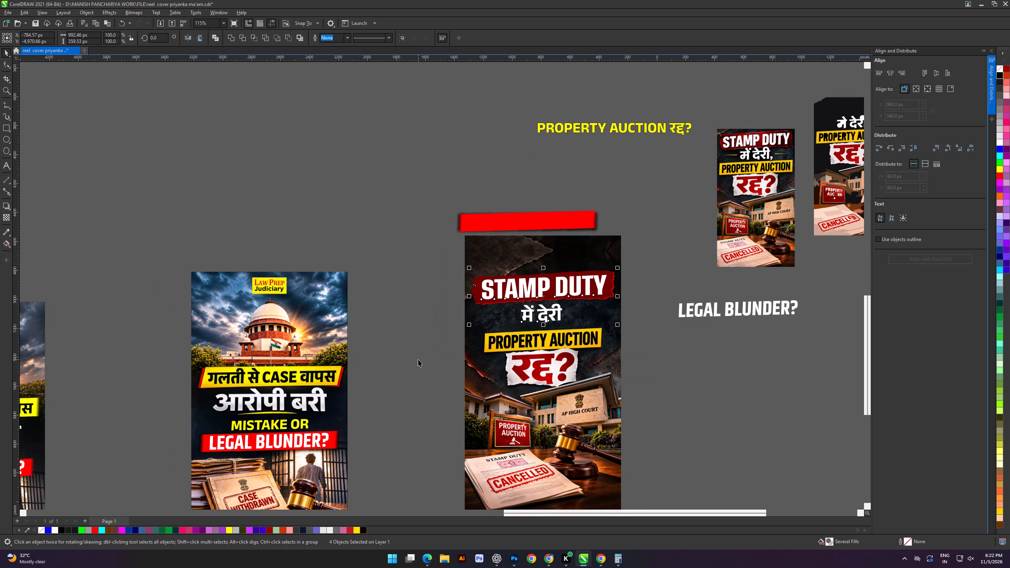
key("Down")
key("Down")
left_click(412, 343)
scroll(524, 329, "up", 4)
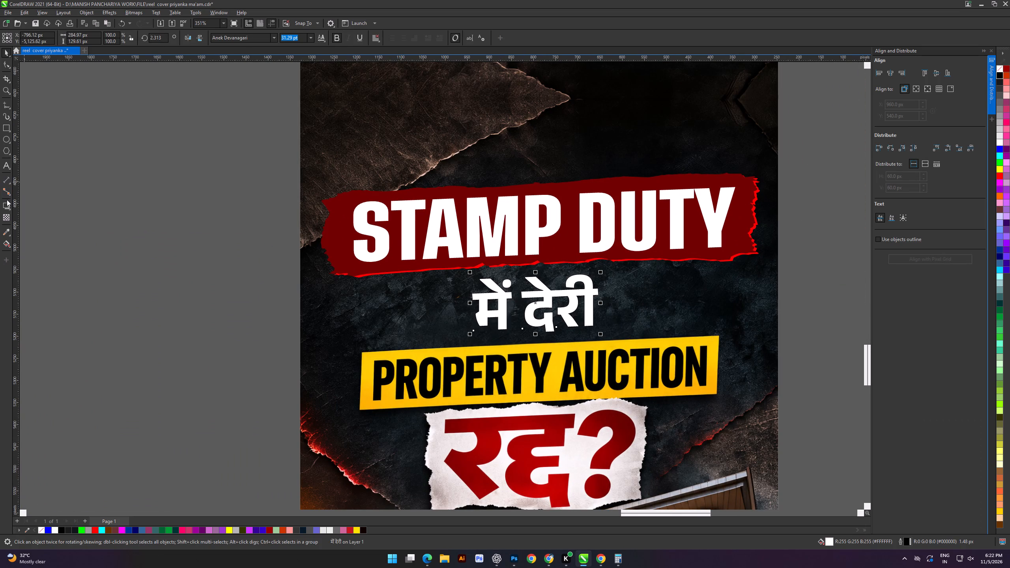
left_click(8, 206)
left_click_drag(466, 301, 603, 309)
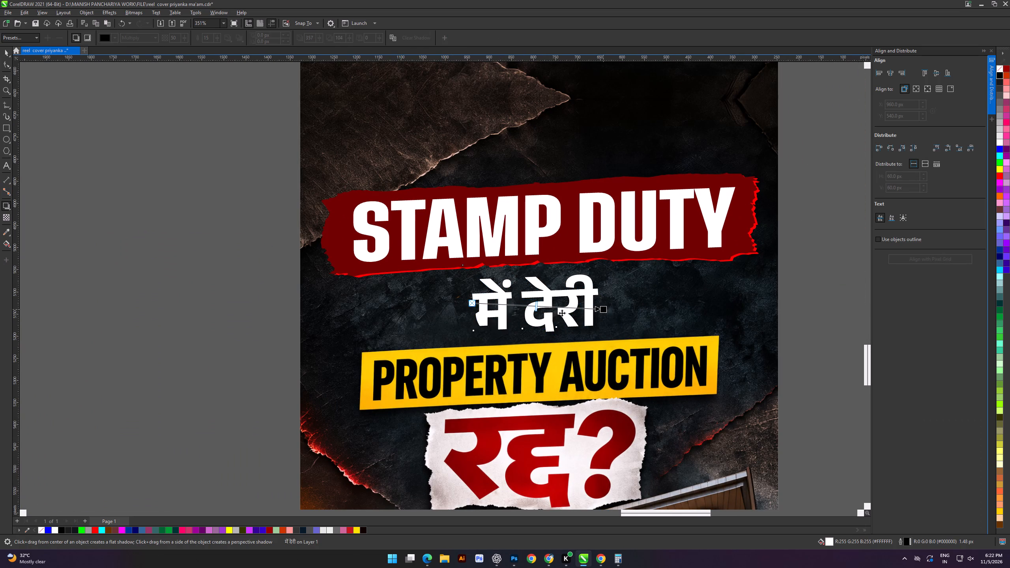
left_click_drag(535, 306, 665, 336)
left_click(6, 50)
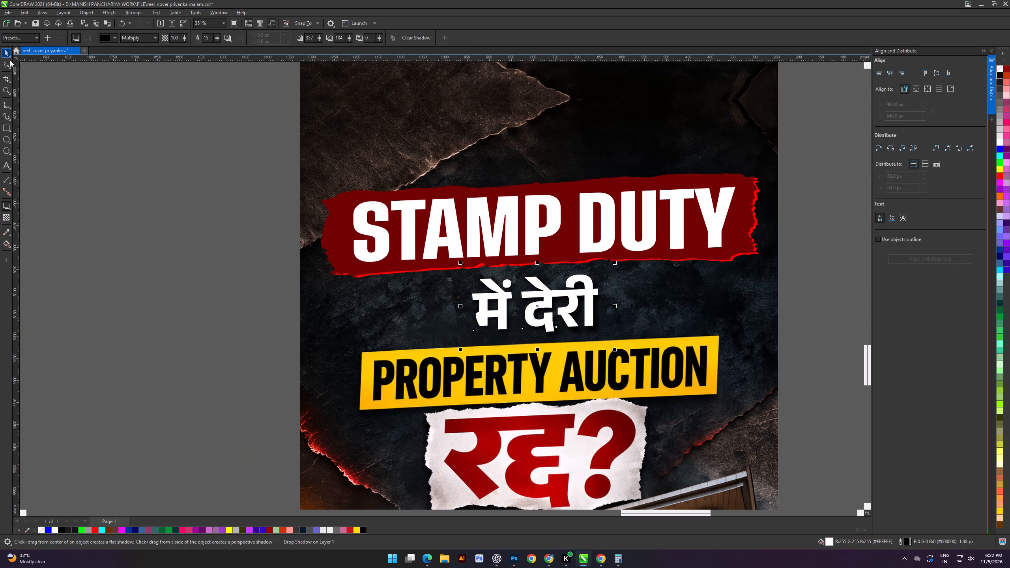
left_click(137, 271)
Break the drop shadow apart from the "में देरी" text.
scroll(541, 313, "up", 3)
left_click(623, 312)
right_click(623, 312)
left_click(641, 318)
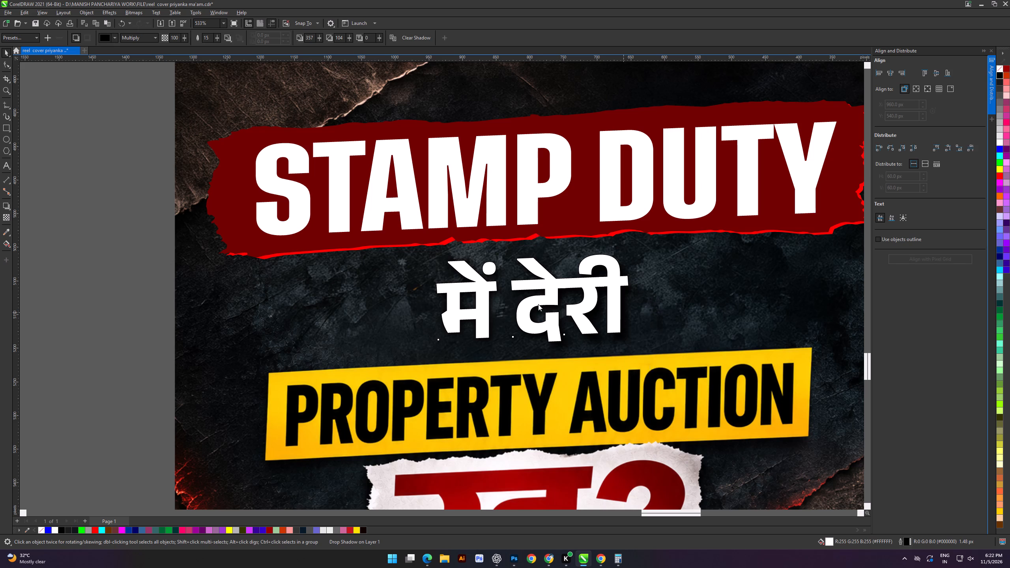
left_click(142, 249)
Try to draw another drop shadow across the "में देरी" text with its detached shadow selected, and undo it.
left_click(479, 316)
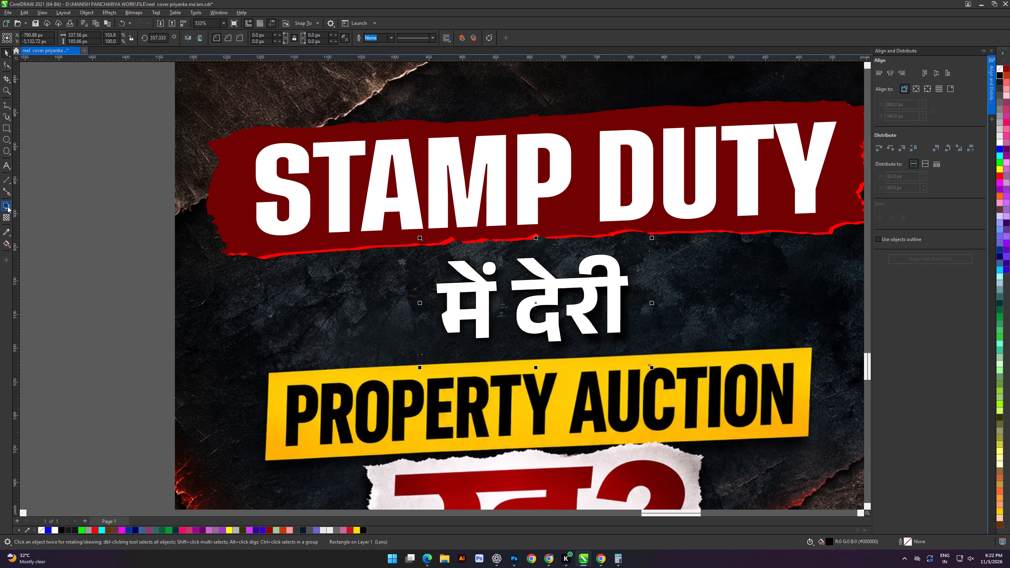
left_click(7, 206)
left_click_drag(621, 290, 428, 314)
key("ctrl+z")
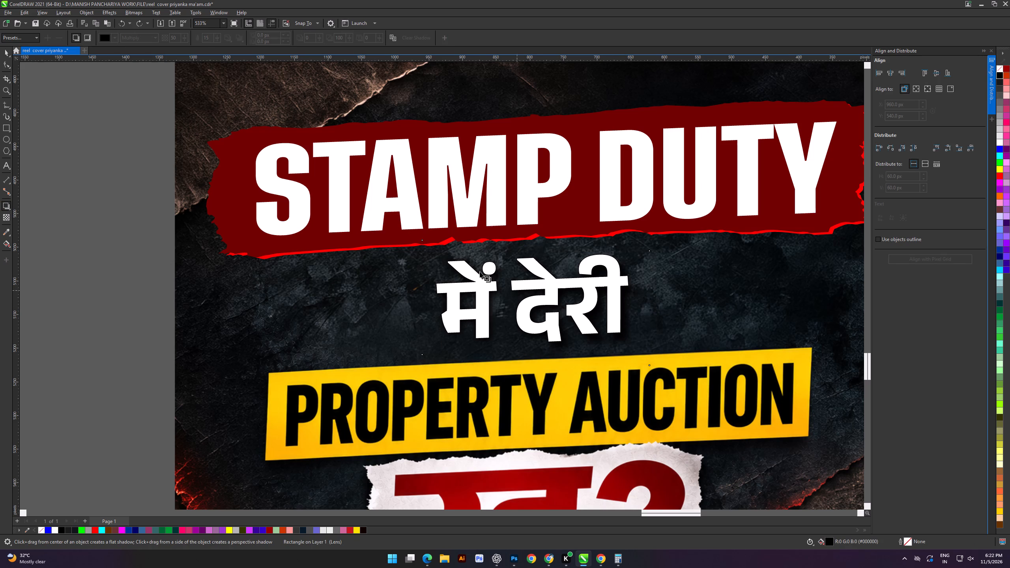
Add a second black Multiply drop shadow to the "में देरी" text, with opacity 100 and feather 15.
left_click(1, 51)
left_click_drag(140, 222, 144, 224)
left_click(491, 316)
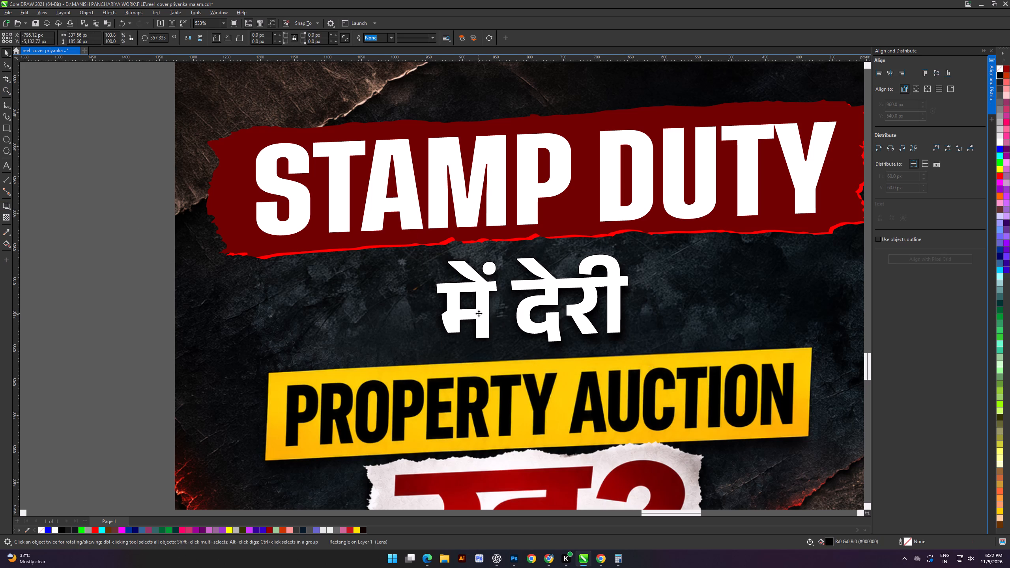
left_click(479, 313)
left_click(76, 255)
left_click(449, 290)
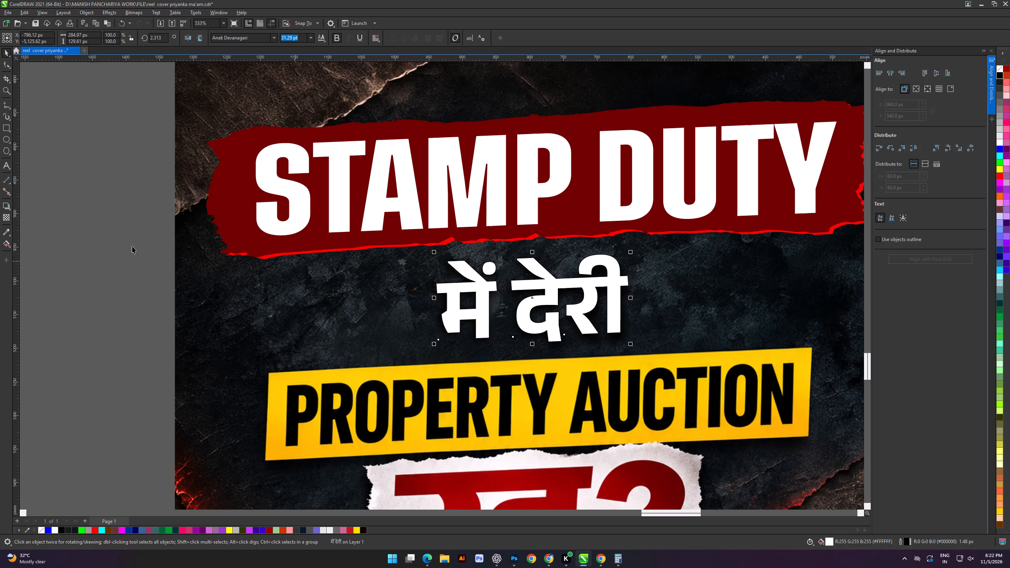
left_click(6, 207)
left_click_drag(629, 270, 425, 313)
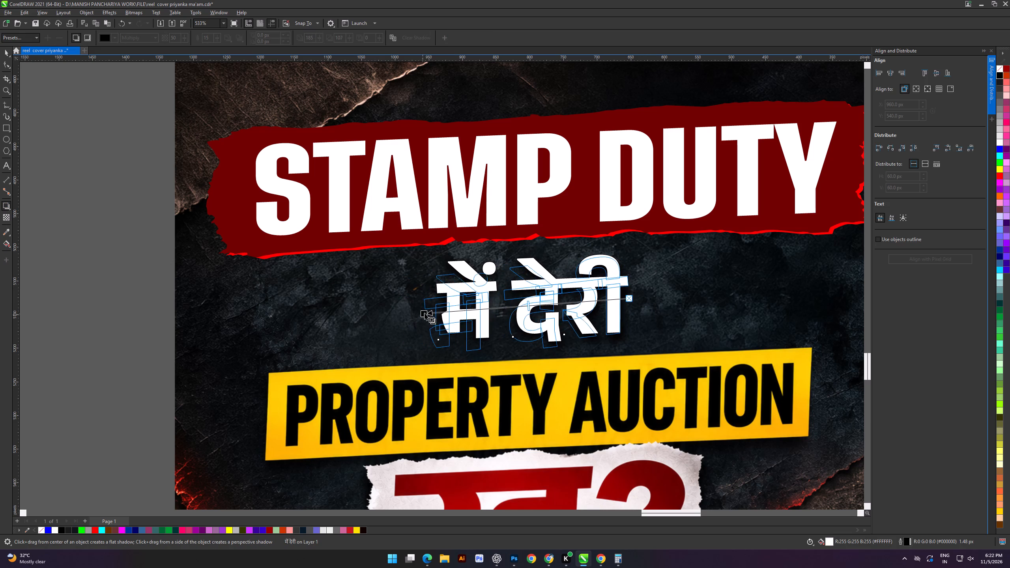
left_click_drag(425, 313, 429, 311)
left_click_drag(531, 303, 346, 334)
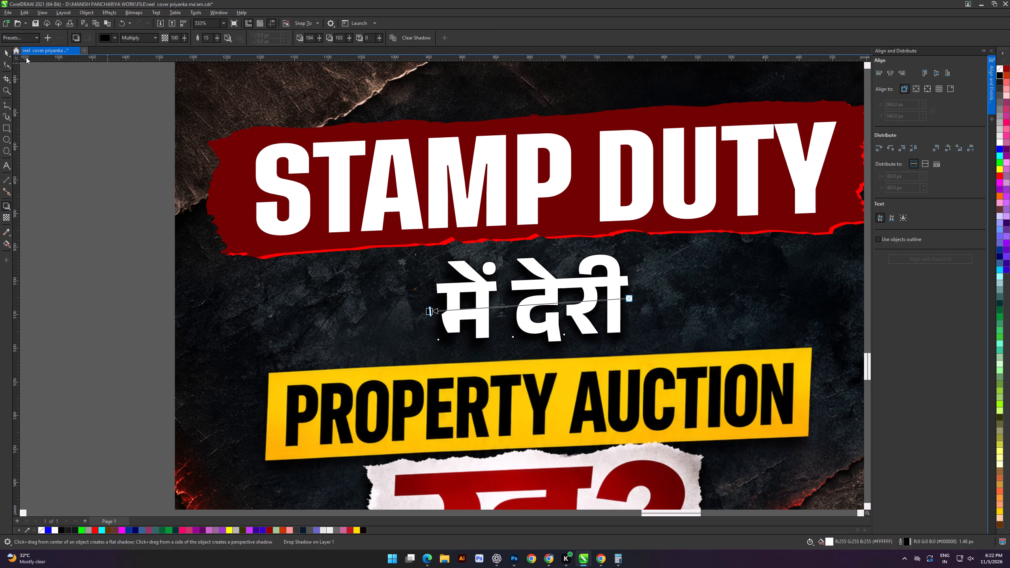
left_click(5, 52)
left_click(188, 305)
Recolour only the word "STAMP" in the "STAMP DUTY" headline to yellow.
scroll(435, 255, "down", 10)
left_click(654, 251)
scroll(612, 254, "up", 6, "shift")
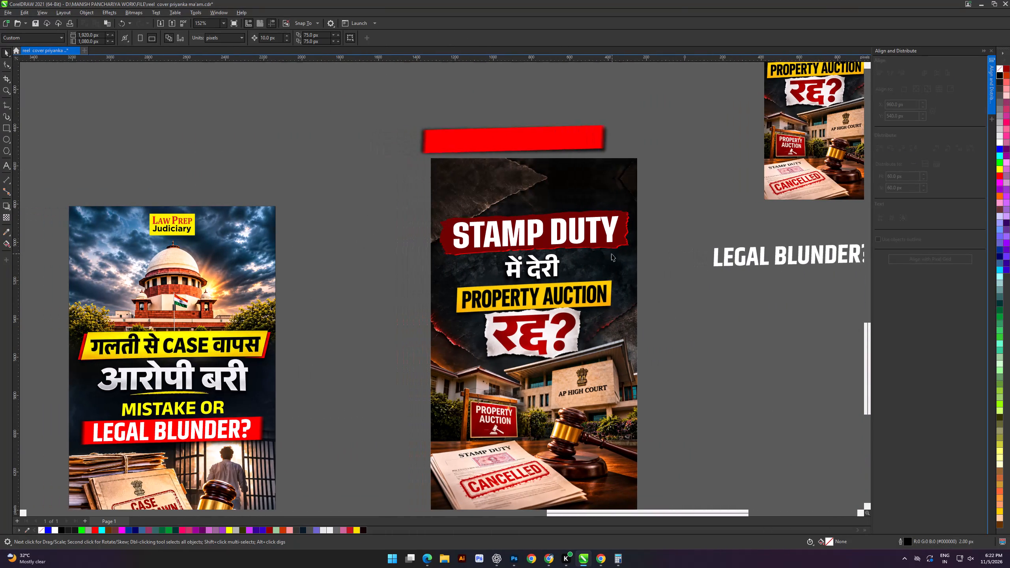
scroll(526, 249, "up", 5, "shift")
left_click(326, 230)
scroll(641, 234, "up", 5)
left_click(394, 256)
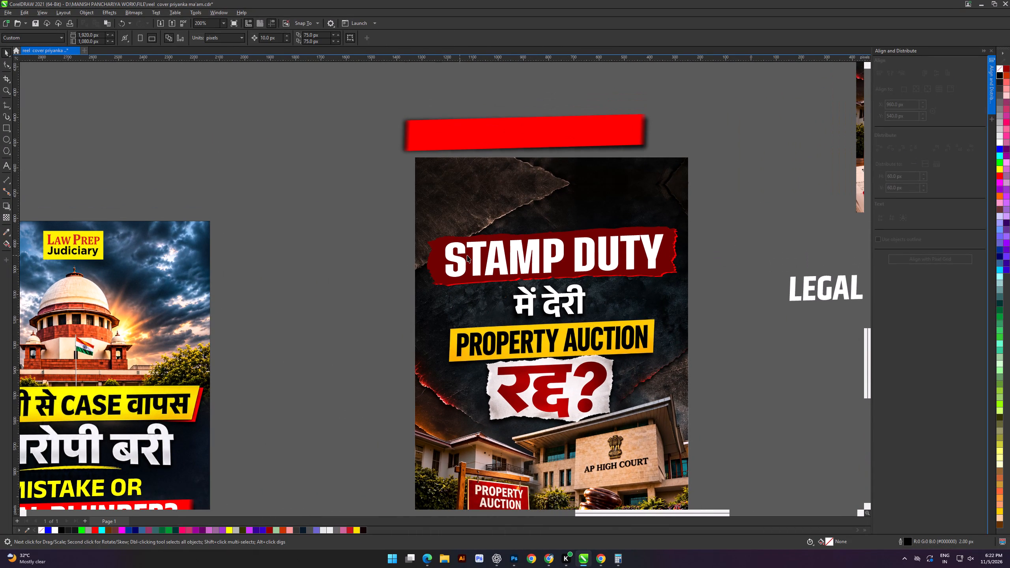
scroll(467, 255, "up", 2, "shift")
scroll(468, 255, "down", 5)
scroll(470, 256, "up", 2, "shift")
scroll(503, 255, "up", 4)
scroll(587, 262, "up", 2)
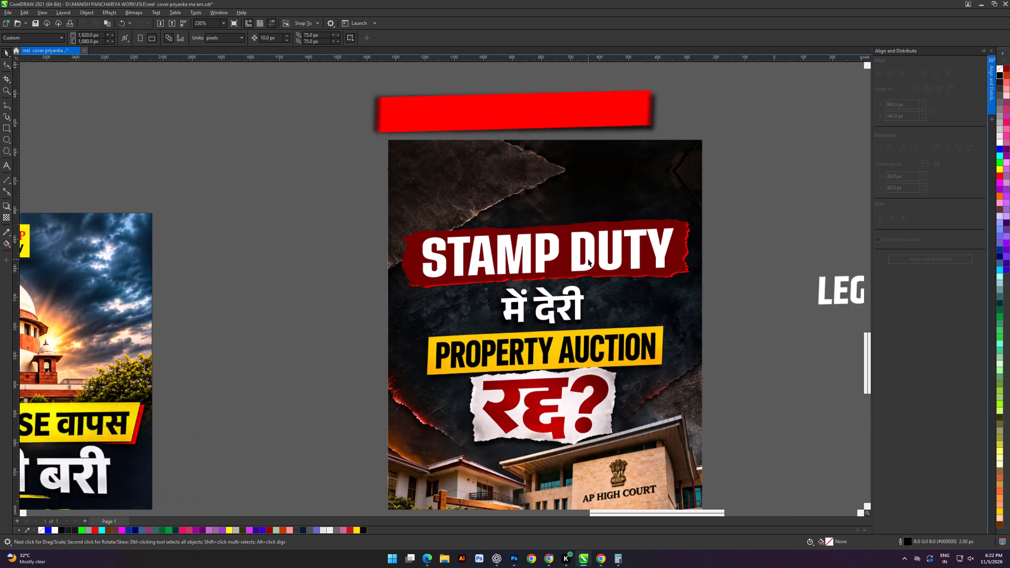
scroll(588, 259, "up", 2)
double_click(548, 248)
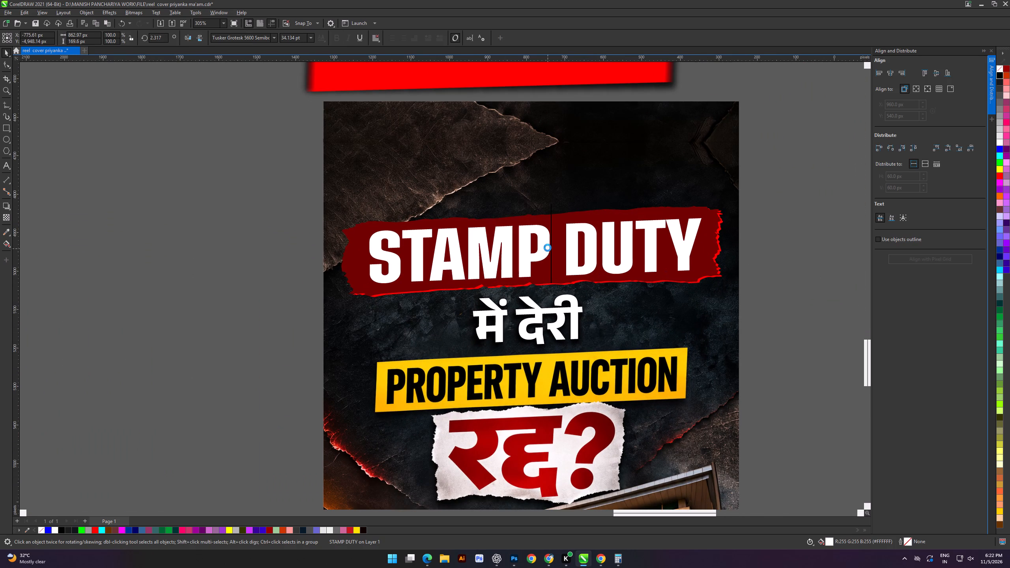
left_click_drag(548, 244, 333, 259)
left_click(998, 167)
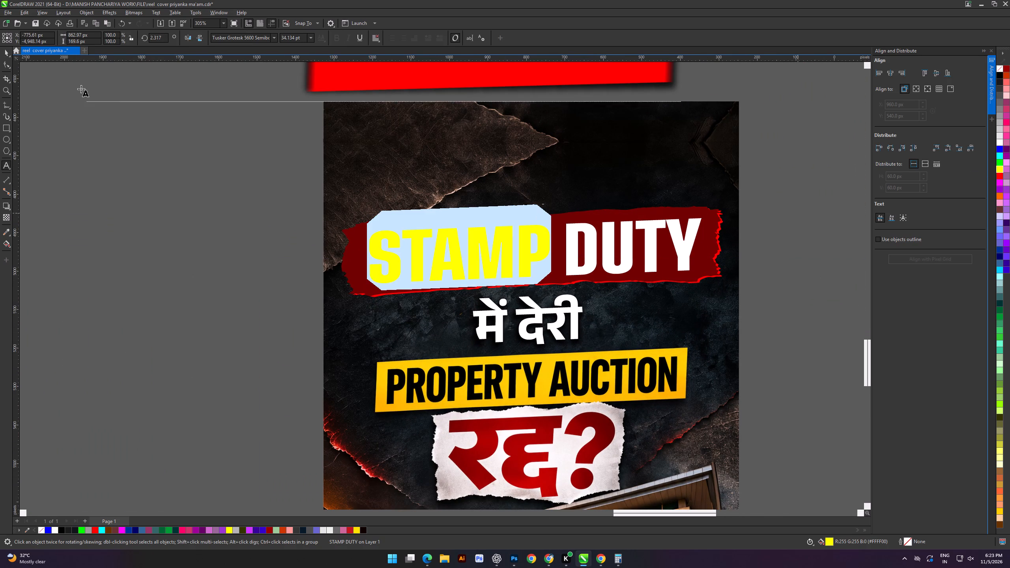
left_click(5, 51)
left_click(160, 212)
Examine the Stamp Duty cover's headline colours and text layout, comparing it with the neighbouring Law Prep Judiciary cover.
scroll(414, 252, "down", 4)
scroll(428, 261, "up", 5, "shift")
left_click(357, 247)
left_click_drag(302, 192, 658, 348)
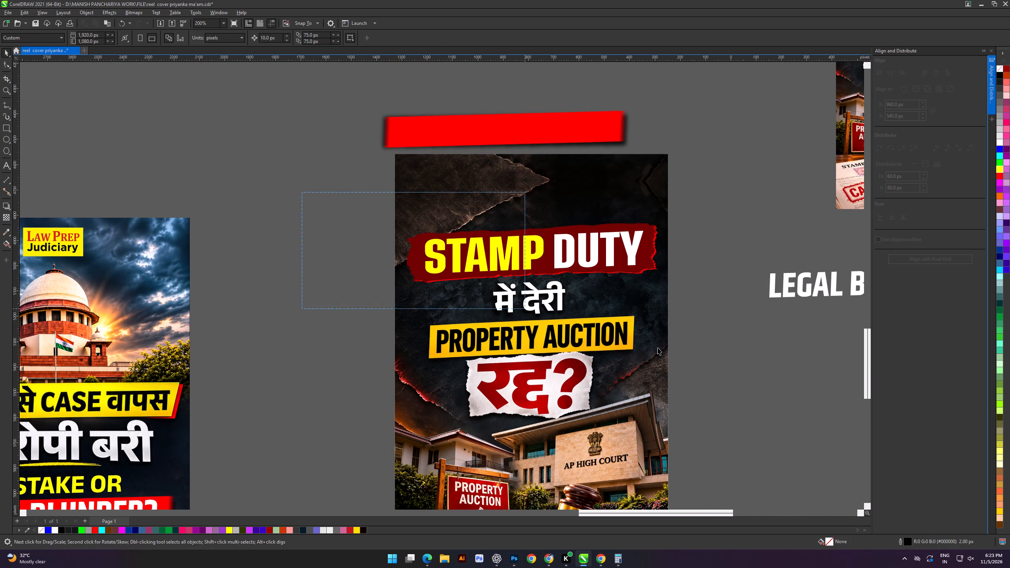
left_click_drag(658, 348, 724, 349)
key("d")
left_click(556, 390)
left_click(708, 279)
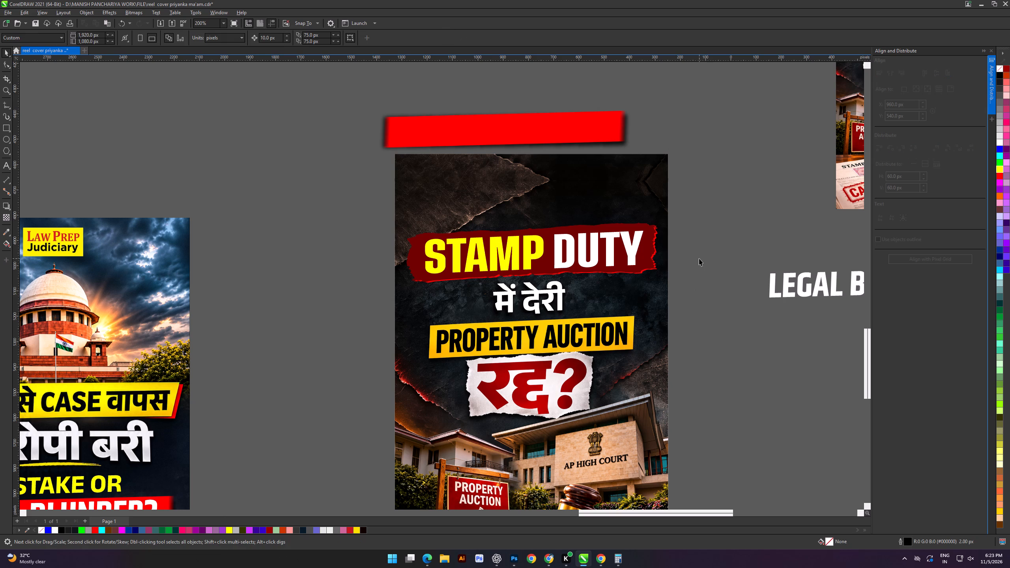
left_click(699, 258)
left_click(314, 289)
scroll(480, 311, "down", 3)
scroll(491, 316, "up", 3, "shift")
scroll(491, 316, "down", 2, "alt")
left_click_drag(373, 318, 381, 321)
scroll(580, 361, "up", 2)
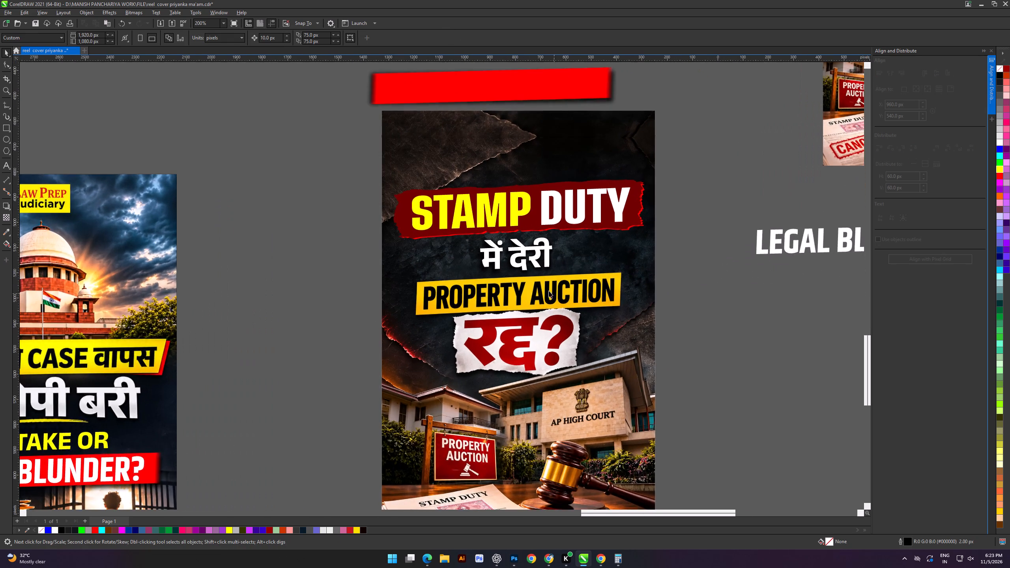
scroll(549, 291, "up", 2)
scroll(535, 288, "down", 2, "alt")
left_click(337, 266)
scroll(434, 284, "up", 2, "alt")
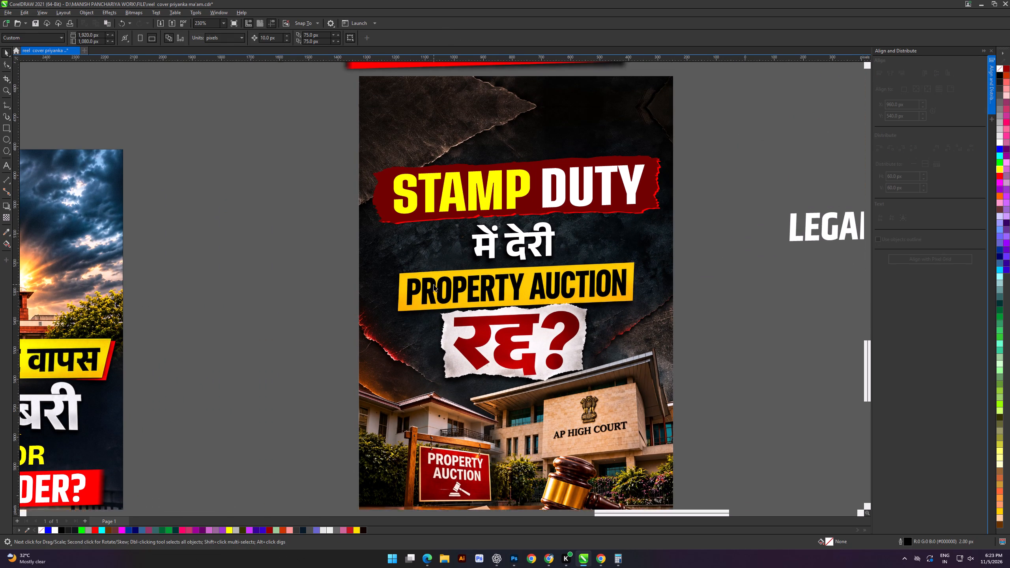
scroll(434, 284, "up", 1, "alt")
scroll(433, 285, "down", 2, "alt")
left_click(325, 272)
scroll(585, 283, "down", 2, "alt")
left_click(736, 283)
scroll(590, 279, "down", 4)
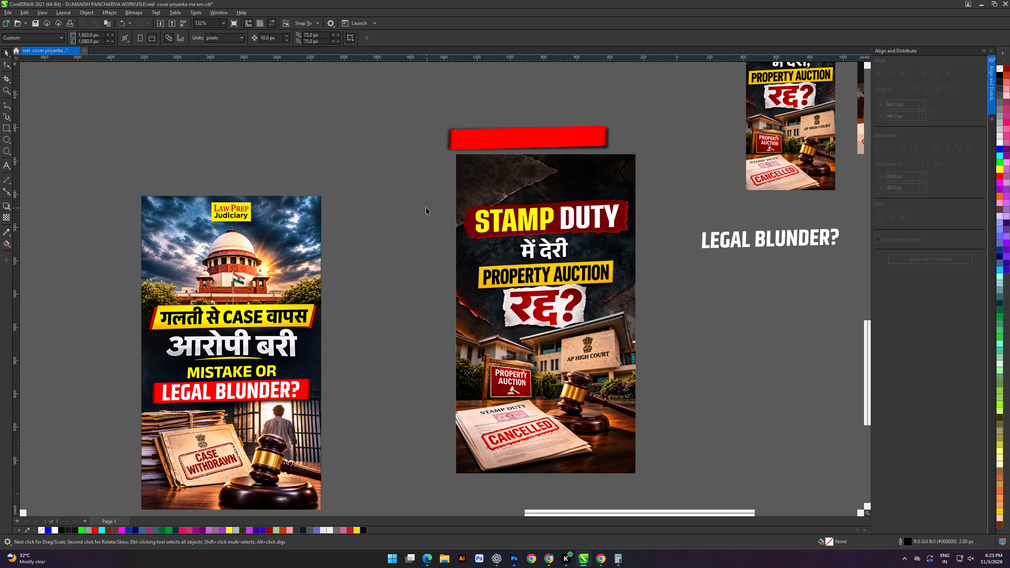
left_click(426, 207)
Draw a thin rectangle about 226 by 8.5 px to the right of "में देरी", filled white with no outline.
scroll(554, 247, "up", 5, "alt")
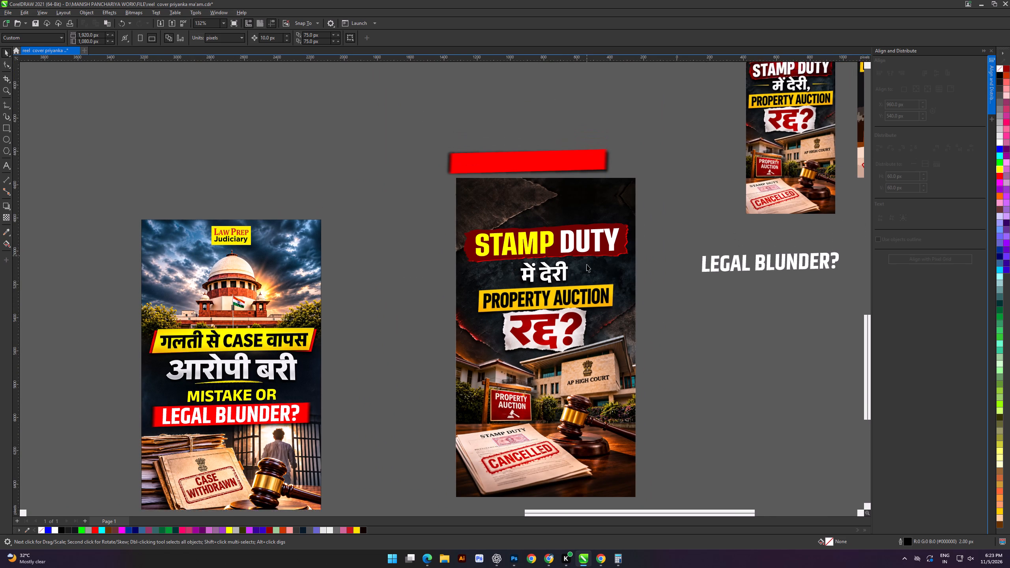
scroll(587, 264, "up", 3, "alt")
left_click(7, 128)
scroll(568, 268, "up", 9)
left_click_drag(508, 273, 739, 282)
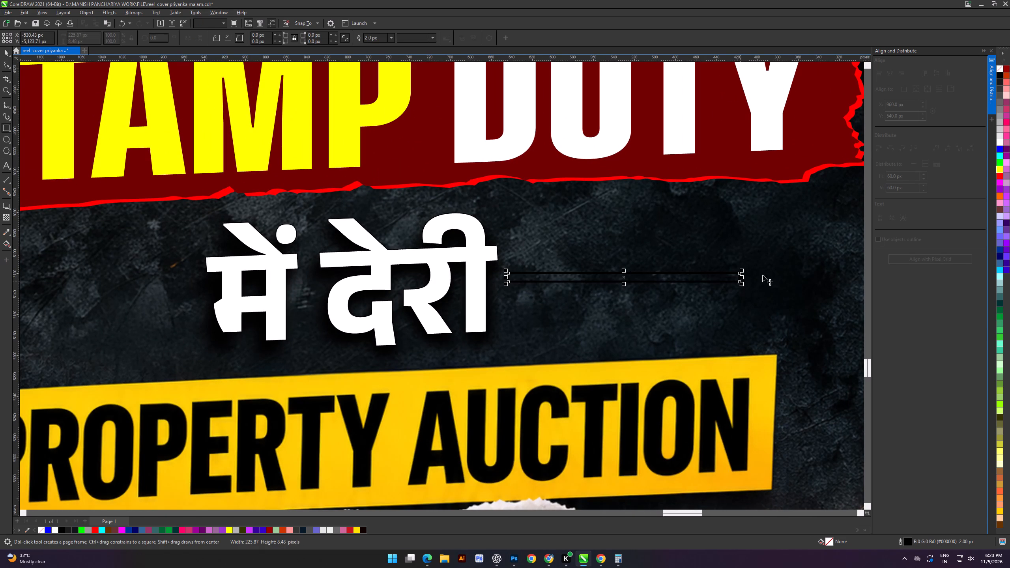
left_click(996, 144)
left_click(999, 142)
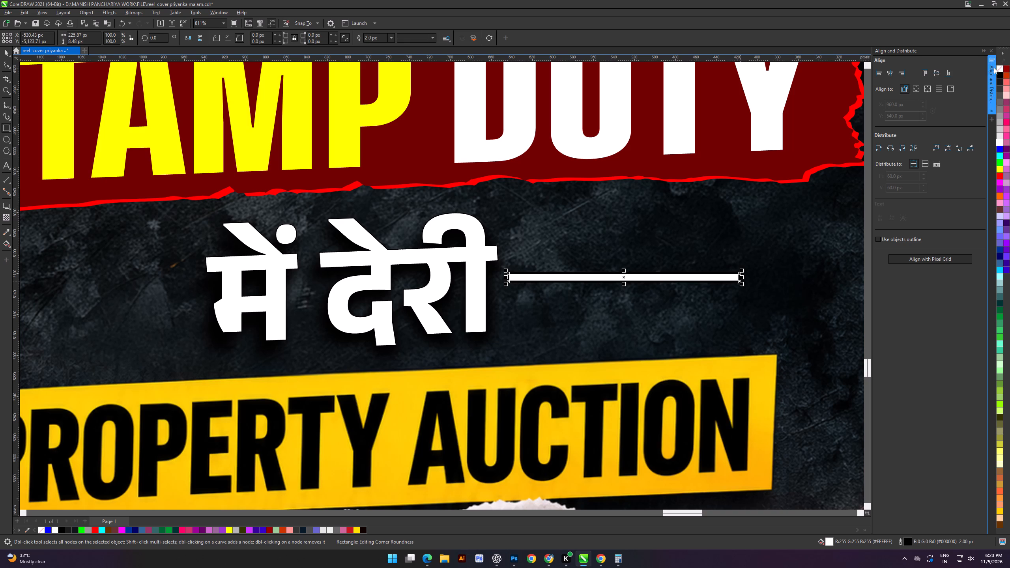
right_click(1002, 69)
left_click(992, 74)
Apply a linear fountain transparency to the white bar so it fades out toward the "में देरी" text.
left_click(8, 217)
scroll(637, 293, "up", 3)
left_click_drag(599, 277, 516, 279)
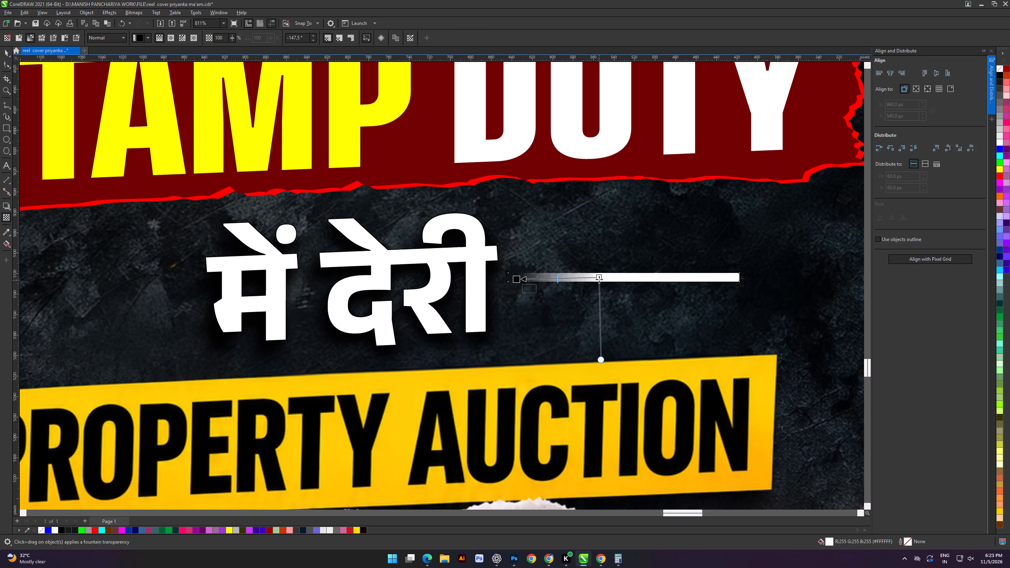
left_click_drag(599, 278, 618, 280)
left_click(6, 52)
Move the fading white bar slightly closer to "में देरी" and skew it upward to match the headline's slant.
scroll(660, 298, "up", 2)
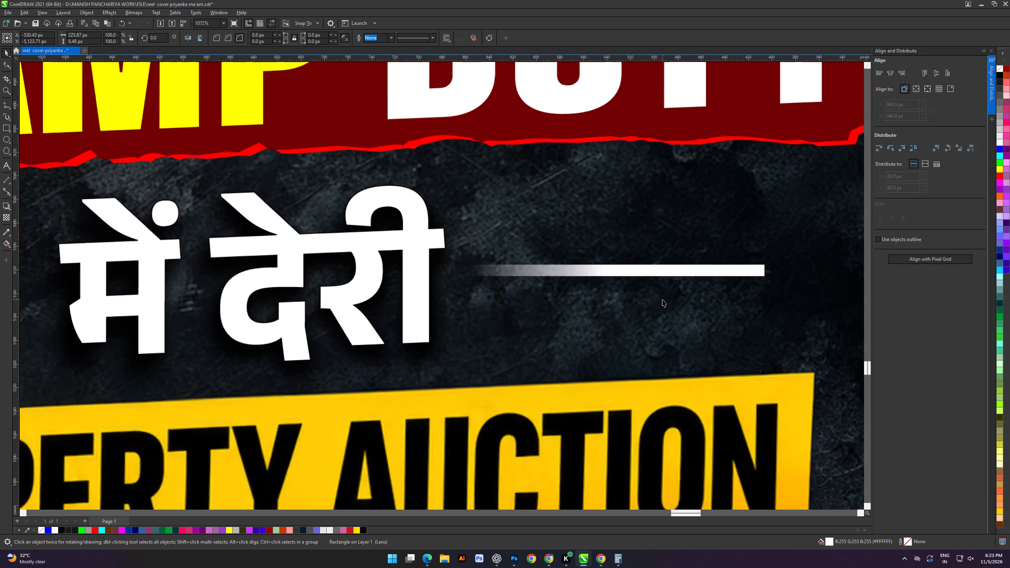
scroll(662, 299, "up", 1)
left_click_drag(677, 267, 664, 280)
left_click(664, 281)
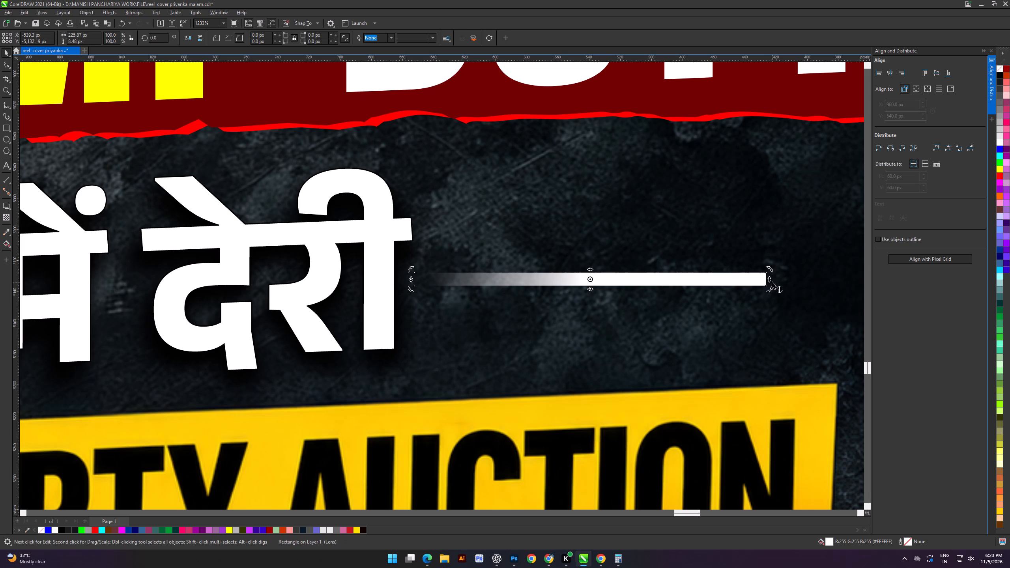
left_click_drag(770, 279, 769, 266)
scroll(584, 276, "down", 11)
left_click(726, 272)
scroll(561, 286, "up", 3)
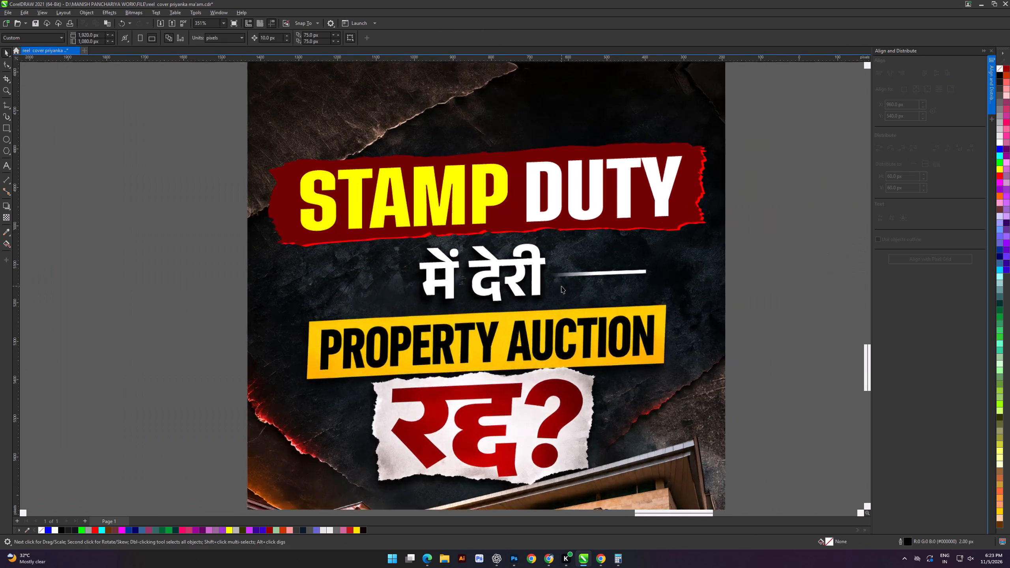
scroll(561, 286, "up", 1)
left_click_drag(584, 271, 583, 276)
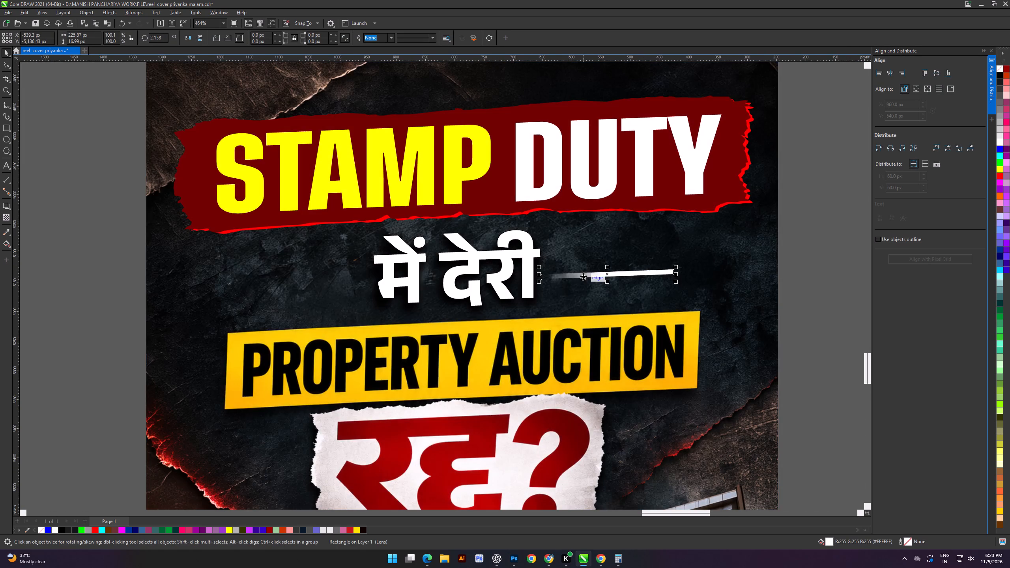
Duplicate the fading bar to the left of "में देरी" and mirror it horizontally so it fades toward the text.
scroll(583, 277, "down", 3)
right_click_drag(607, 276, 406, 281)
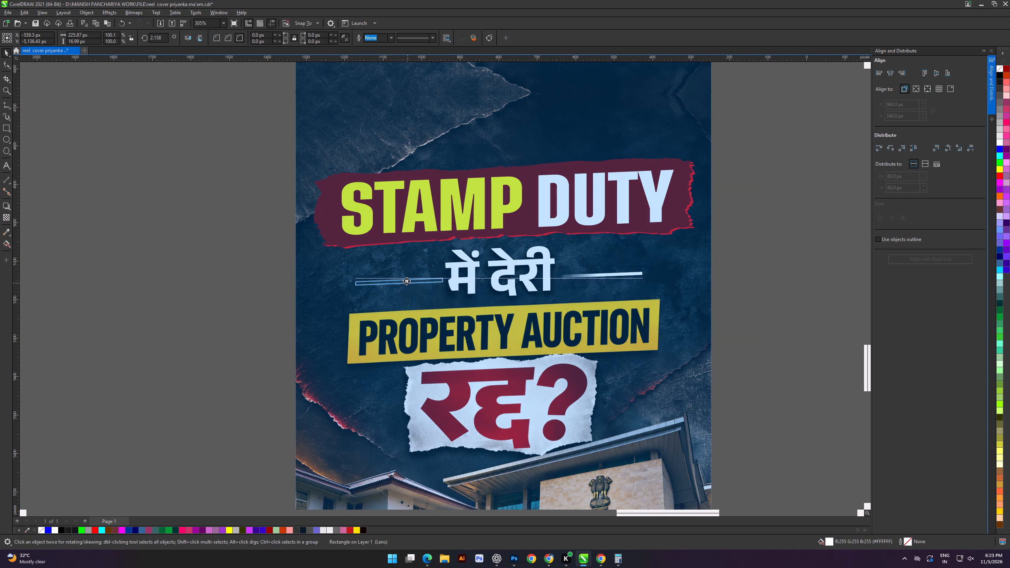
right_click_drag(406, 281, 404, 282)
left_click(423, 298)
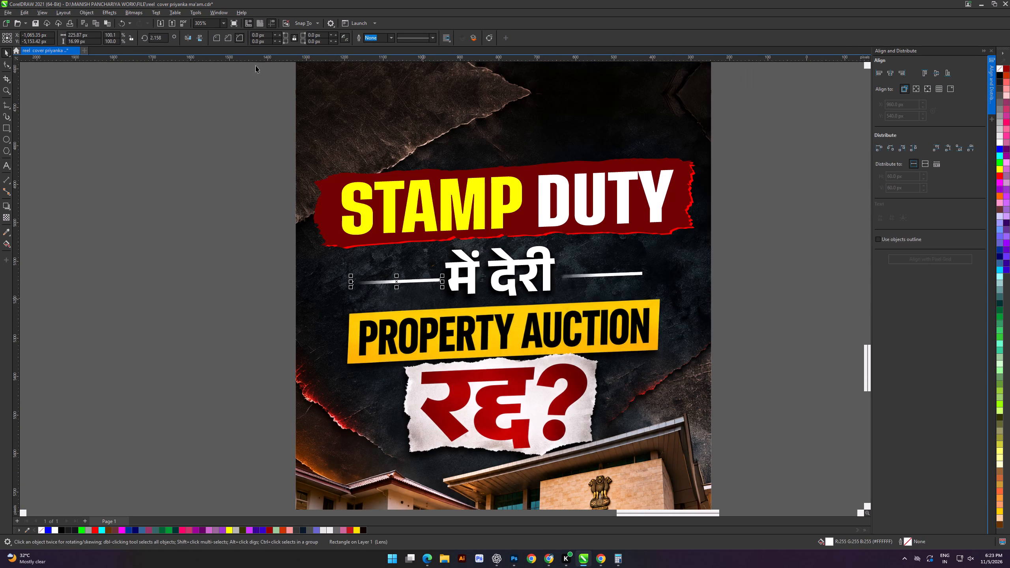
left_click(189, 37)
scroll(383, 280, "up", 3)
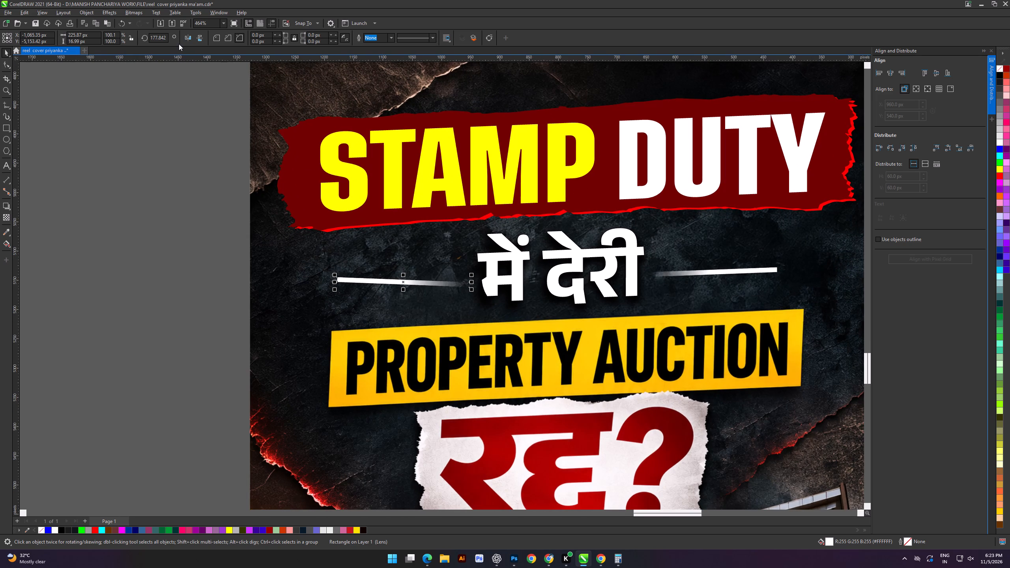
Skew the mirrored bar so it slopes upward toward "में देरी", parallel to the bar on the other side.
scroll(419, 272, "up", 4)
left_click(416, 287)
left_click_drag(509, 303, 519, 293)
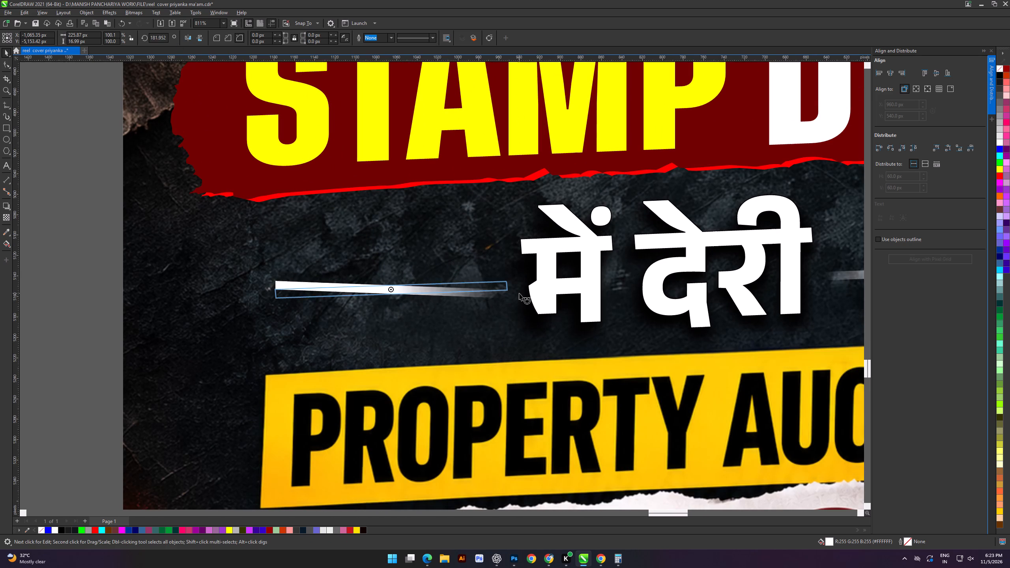
left_click_drag(519, 293, 519, 292)
left_click(470, 286)
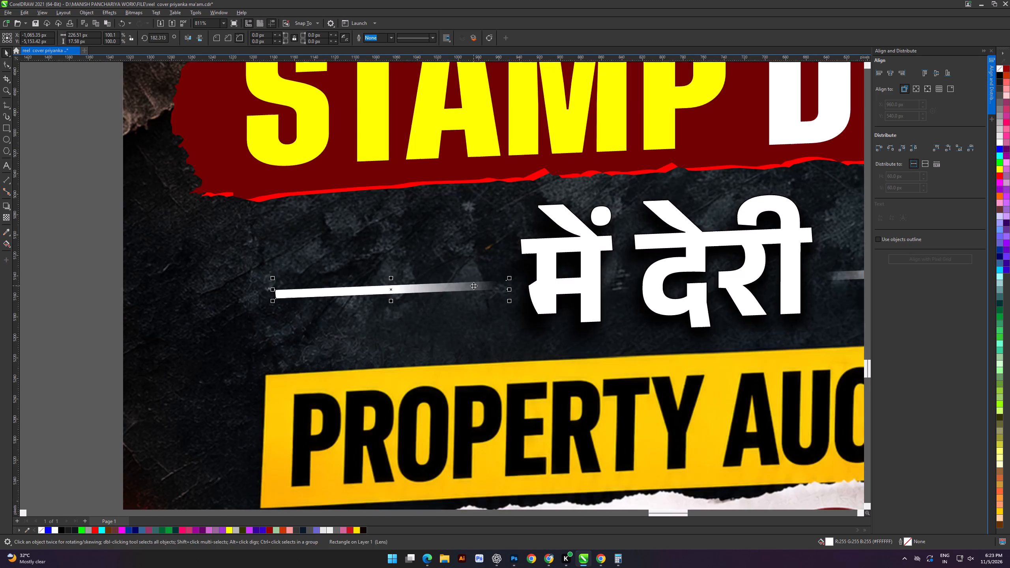
scroll(473, 286, "down", 10)
left_click(302, 258)
Inside the cover's PowerClip, add a black Multiply drop shadow with feather 15 and nearly full opacity to the dark red "STAMP DUTY" banner.
scroll(513, 306, "up", 5, "shift")
left_click(343, 264)
scroll(417, 280, "down", 3)
scroll(417, 280, "up", 3, "shift")
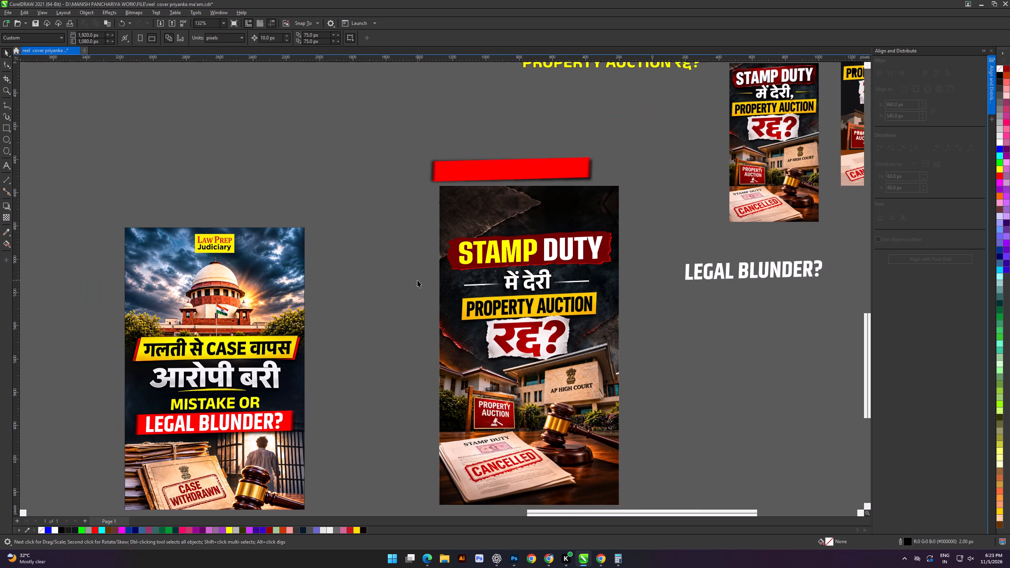
left_click(394, 276)
scroll(398, 277, "up", 1, "alt")
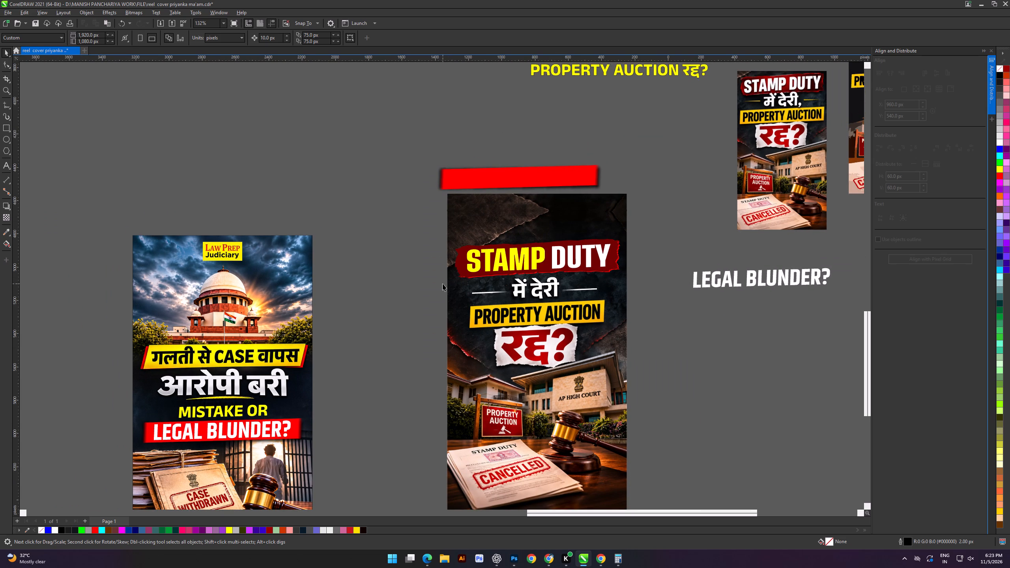
left_click(400, 247)
scroll(581, 230, "up", 6)
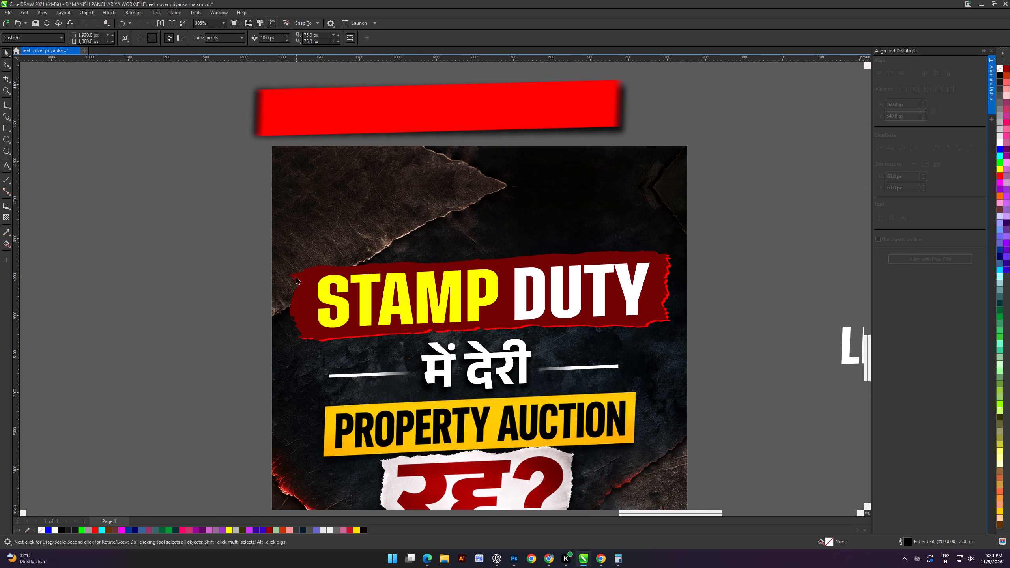
left_click(296, 277)
triple_click(302, 298)
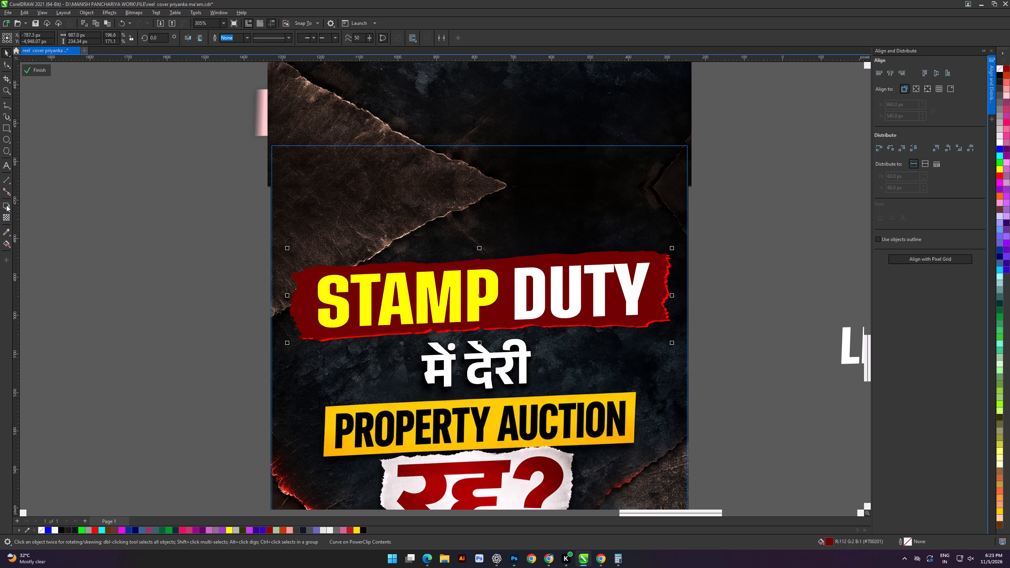
left_click(6, 205)
left_click_drag(290, 288, 672, 301)
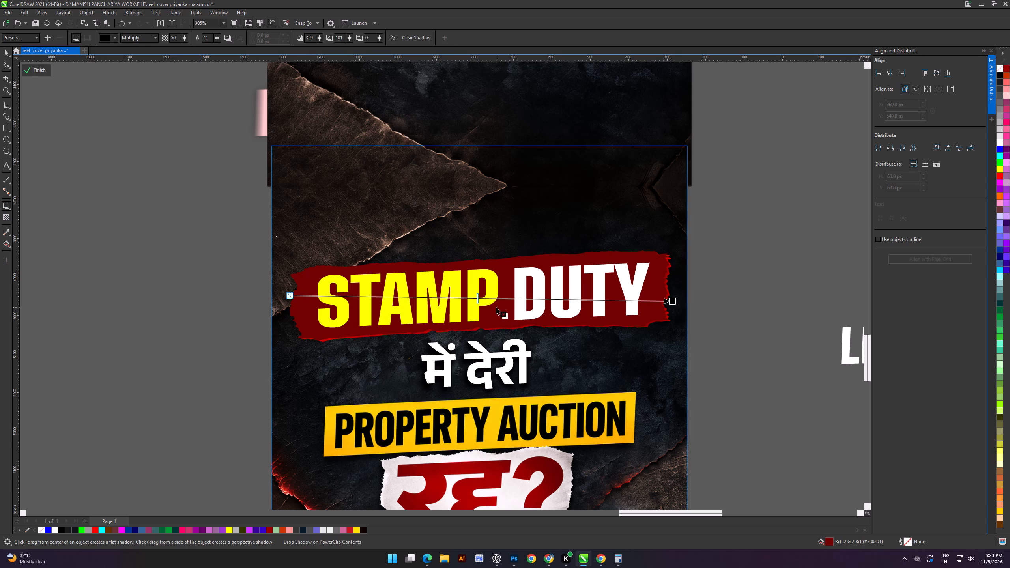
left_click_drag(475, 301, 657, 311)
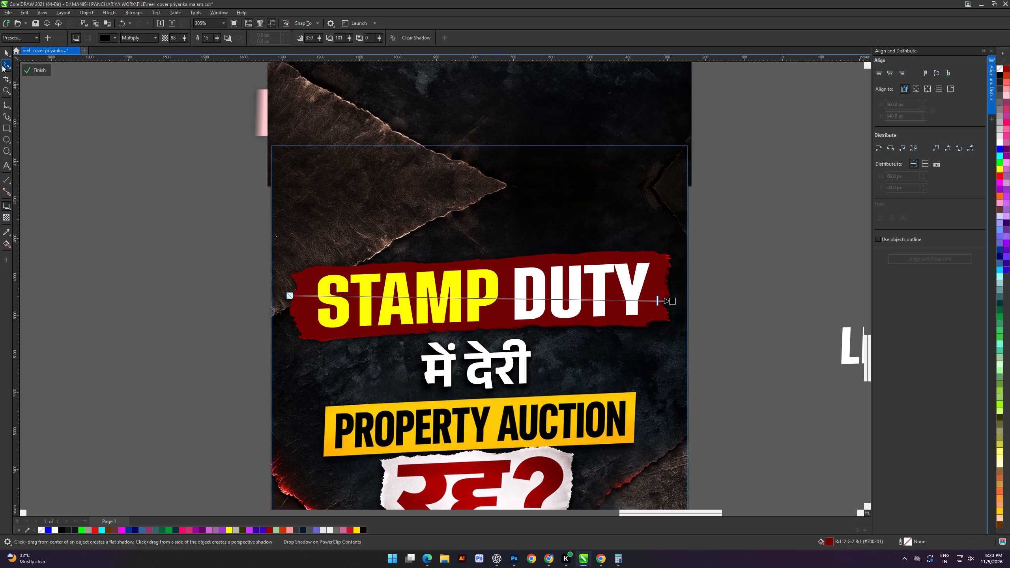
left_click(4, 56)
left_click(79, 188)
left_click(589, 327)
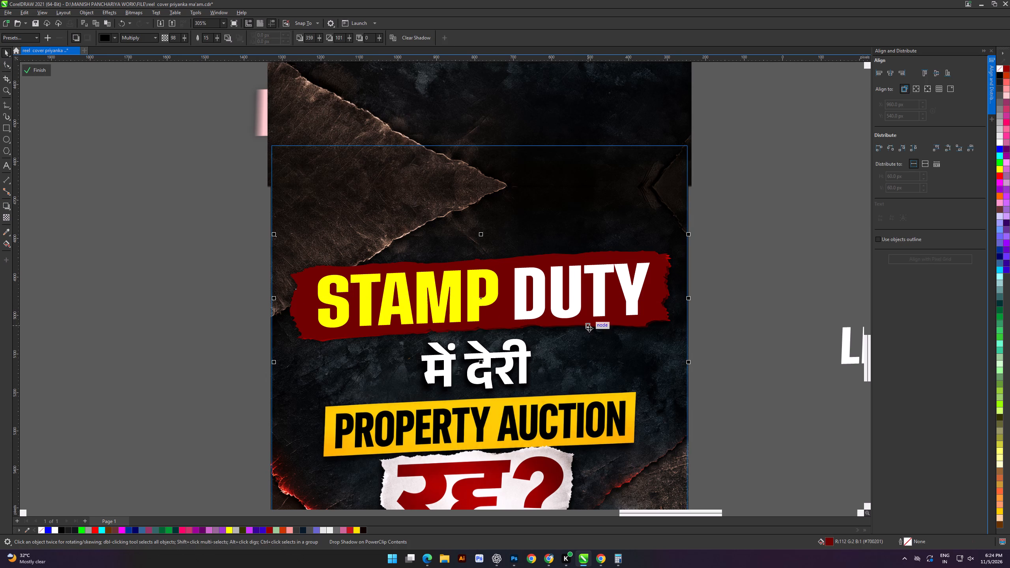
Break apart the dark red "STAMP DUTY" banner's drop shadow, send the shadow back behind the bright red edge shape, and finish editing the PowerClip.
right_click(591, 331)
left_click(621, 346)
key("ctrl+Page_Down")
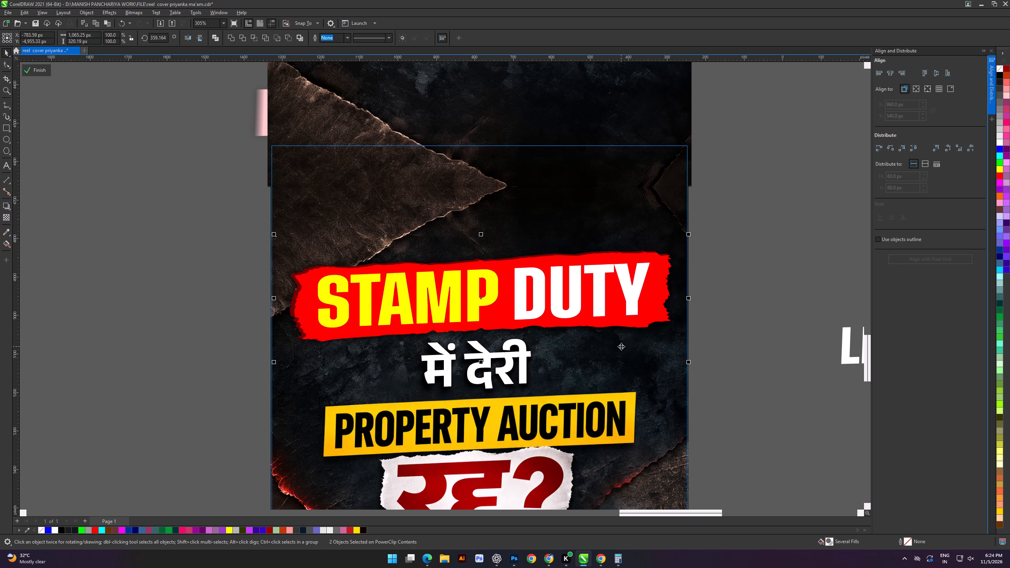
key("ctrl+Page_Up")
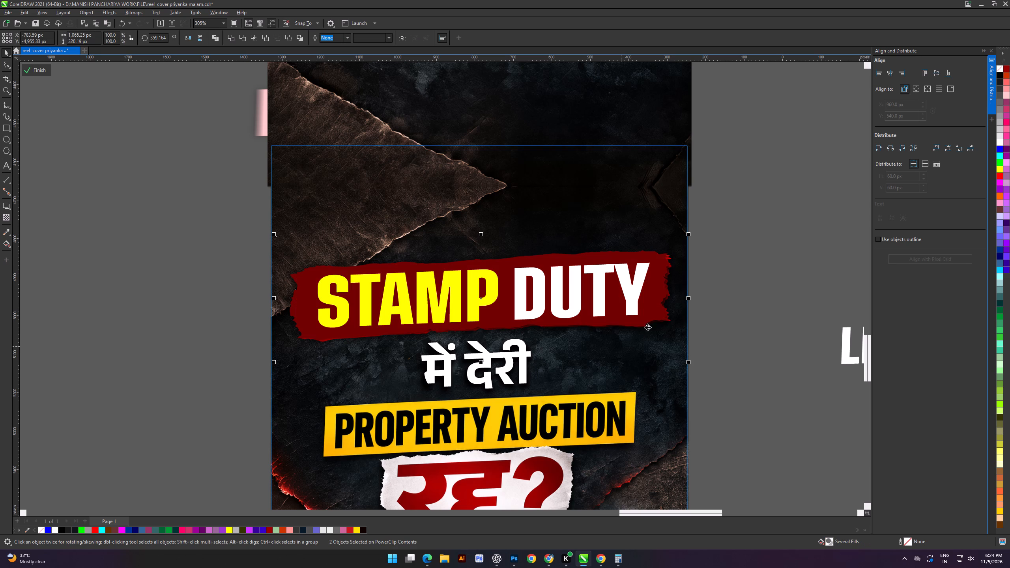
left_click(711, 284)
left_click(670, 296)
key("ctrl+Page_Down")
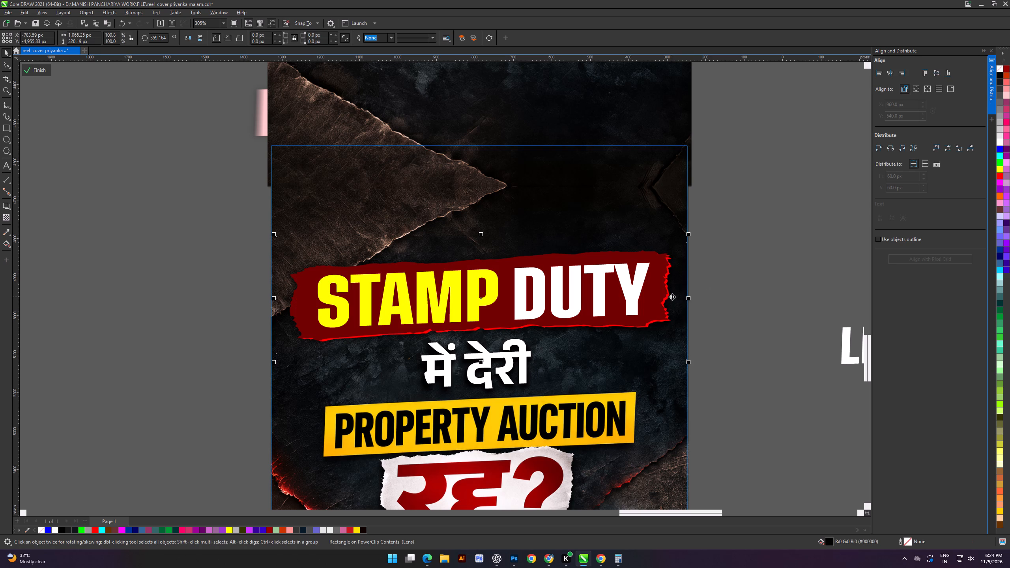
key("ctrl+Page_Down")
left_click(36, 69)
left_click(127, 224)
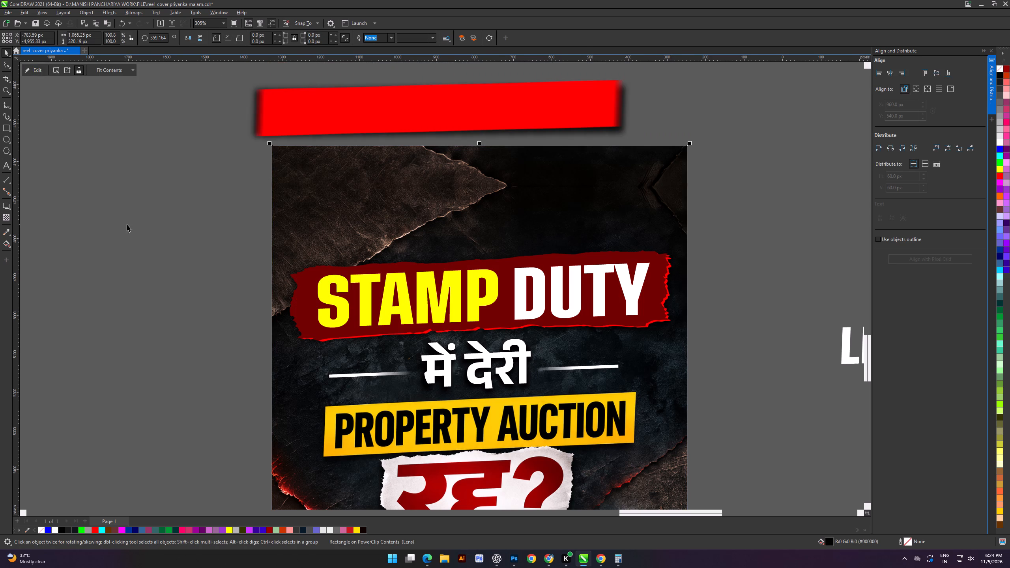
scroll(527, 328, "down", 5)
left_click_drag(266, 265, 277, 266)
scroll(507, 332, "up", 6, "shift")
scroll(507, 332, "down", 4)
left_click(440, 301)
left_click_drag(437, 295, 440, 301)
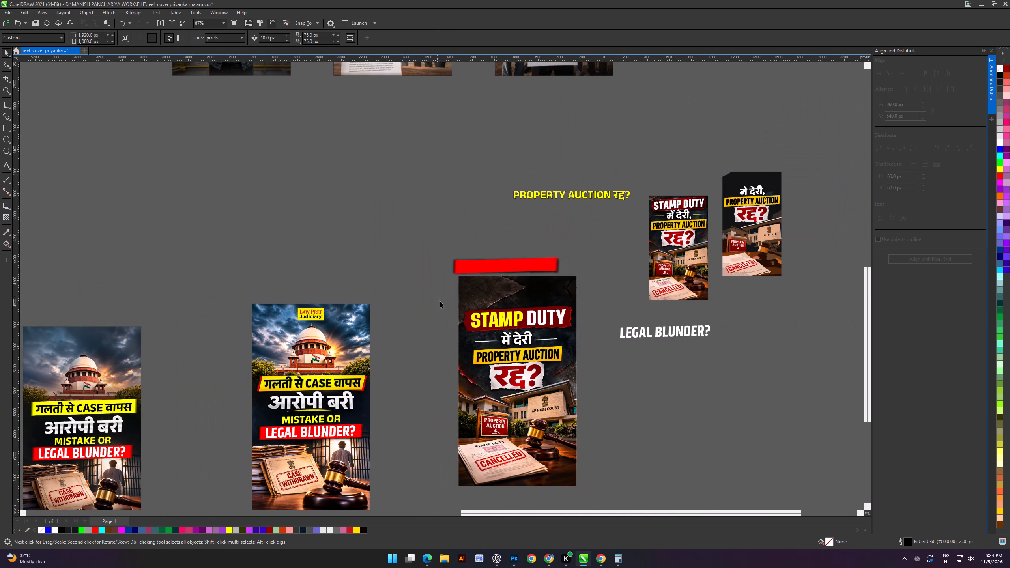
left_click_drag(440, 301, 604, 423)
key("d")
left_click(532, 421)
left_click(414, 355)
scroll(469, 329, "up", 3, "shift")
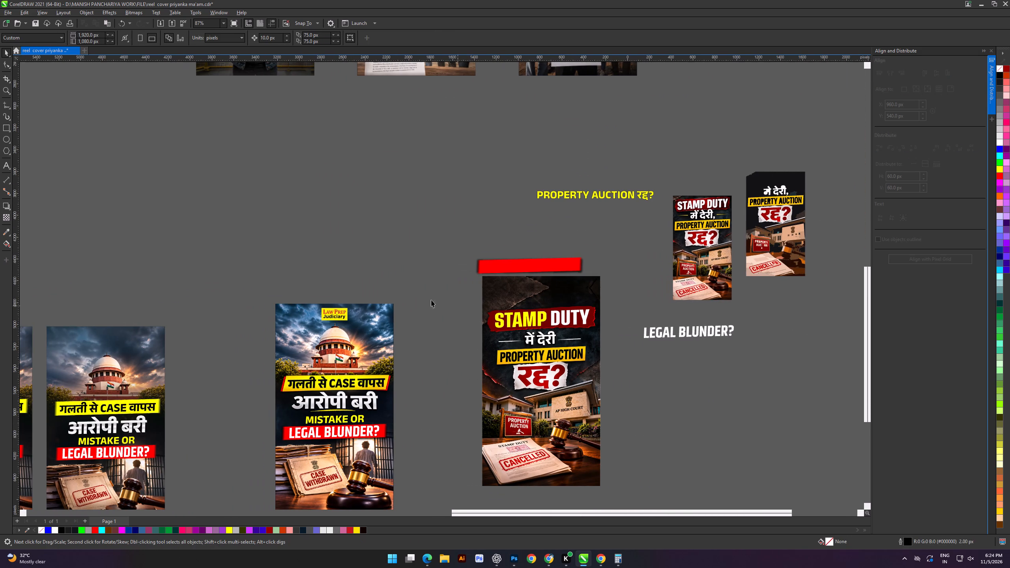
Copy the full-size background image from inside the Law Prep Judiciary cover's PowerClip and paste it onto the page outside the PowerClip.
left_click(416, 300)
double_click(356, 312)
left_click(367, 323)
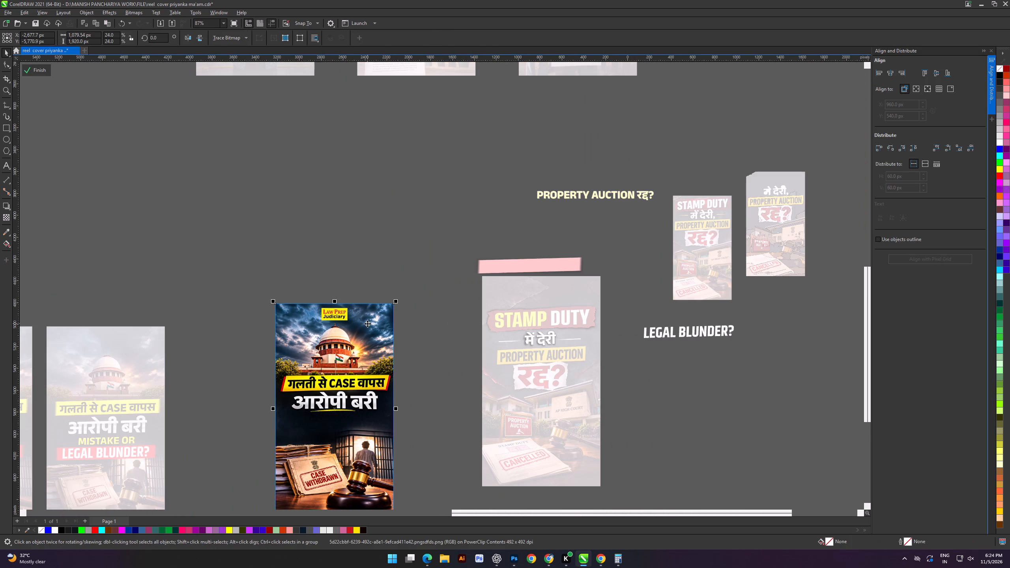
key("ctrl+c")
left_click(28, 62)
left_click(34, 69)
left_click(219, 204)
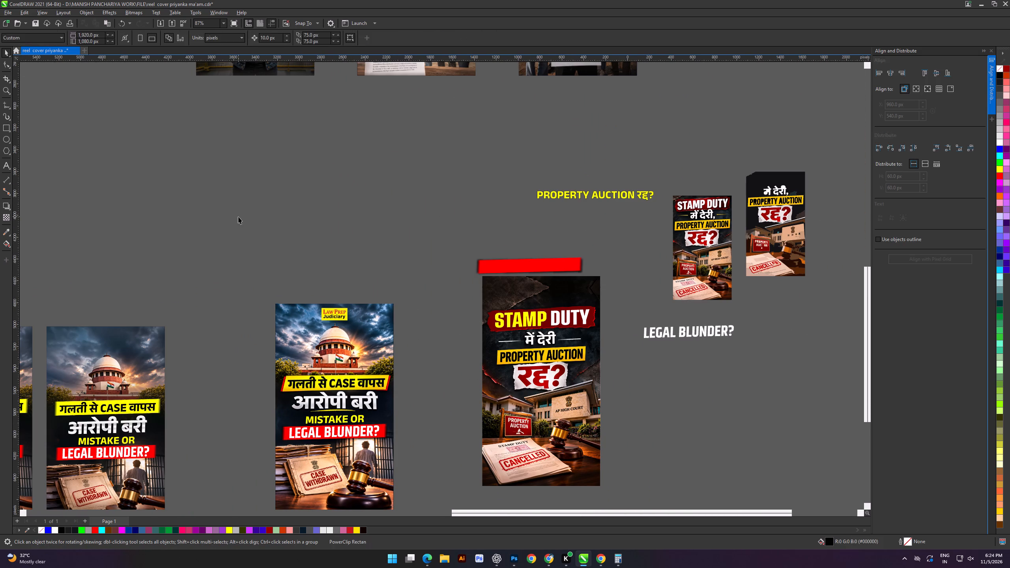
key("ctrl+v")
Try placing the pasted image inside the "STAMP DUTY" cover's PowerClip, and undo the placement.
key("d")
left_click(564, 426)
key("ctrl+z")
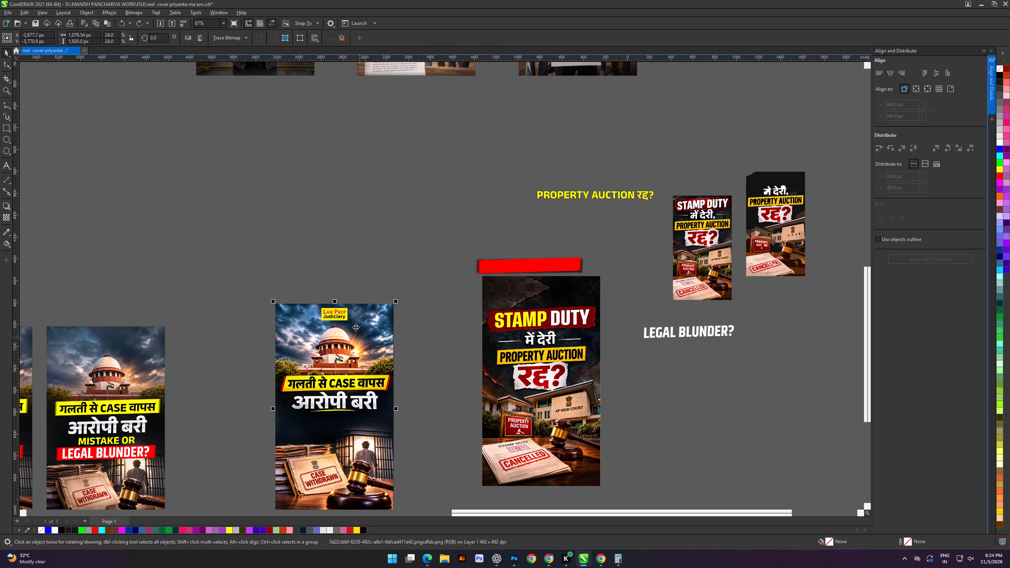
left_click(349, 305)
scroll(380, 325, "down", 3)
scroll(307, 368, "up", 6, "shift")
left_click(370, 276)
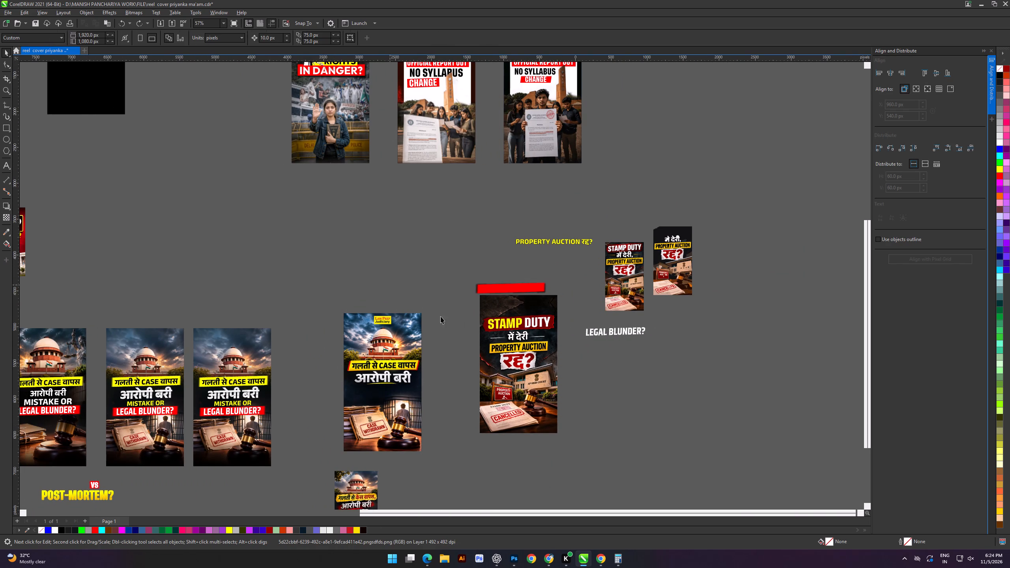
Import TUTORIAL REEL.png from the All Size Logos_1 folder and place it on the empty area below the "LEGAL BLUNDER?" text.
scroll(534, 354, "up", 3)
key("ctrl+i")
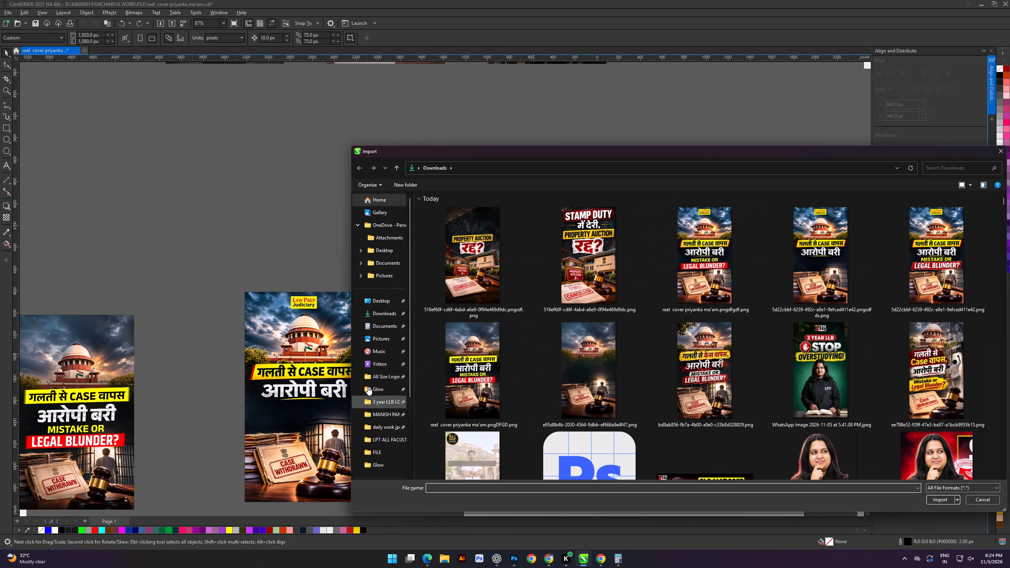
left_click(369, 381)
scroll(684, 333, "down", 10)
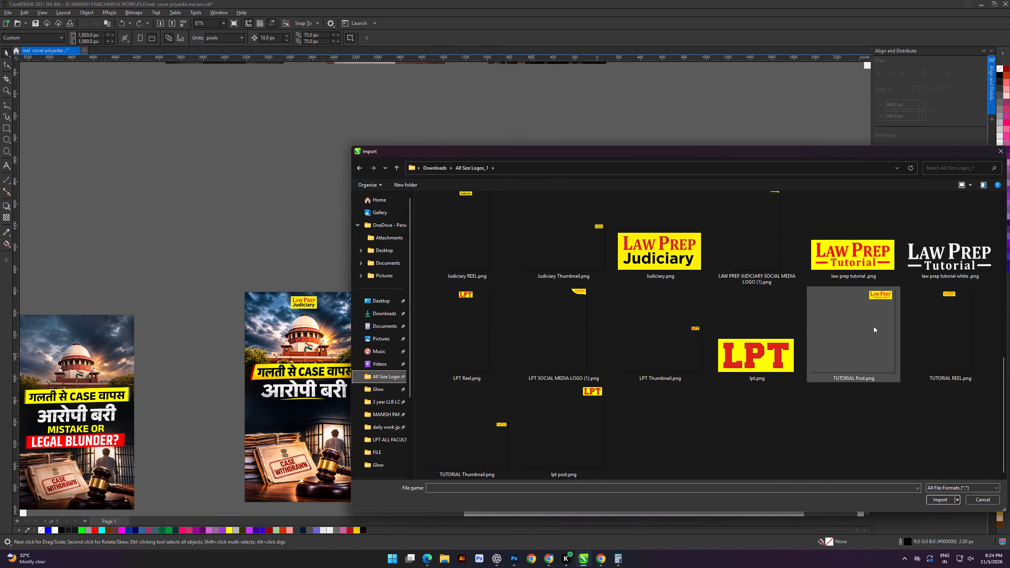
double_click(971, 320)
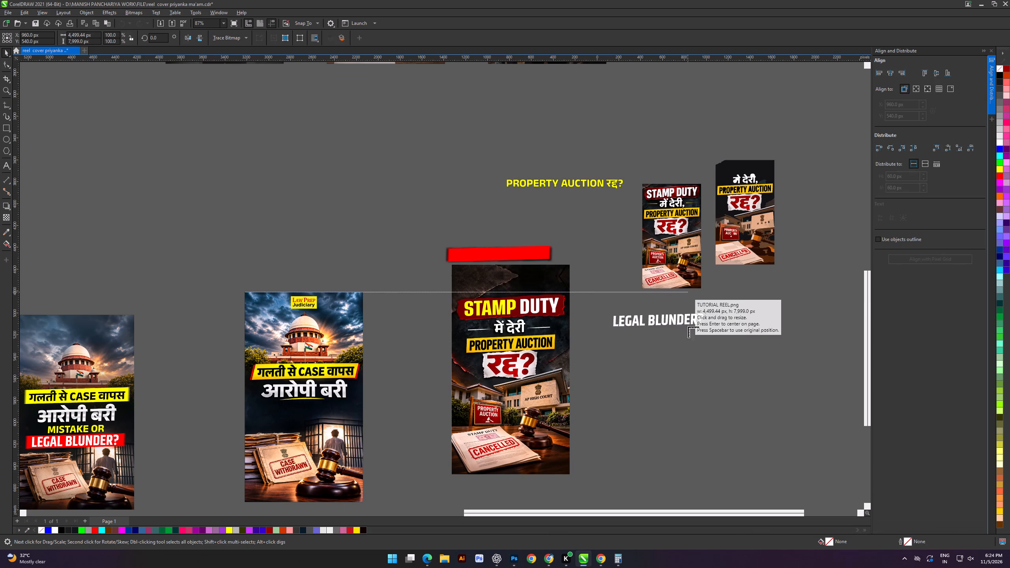
left_click(692, 359)
Resize the imported Law Prep Tutorial logo image to 1080 px wide and 1920 px high.
scroll(674, 346, "down", 6)
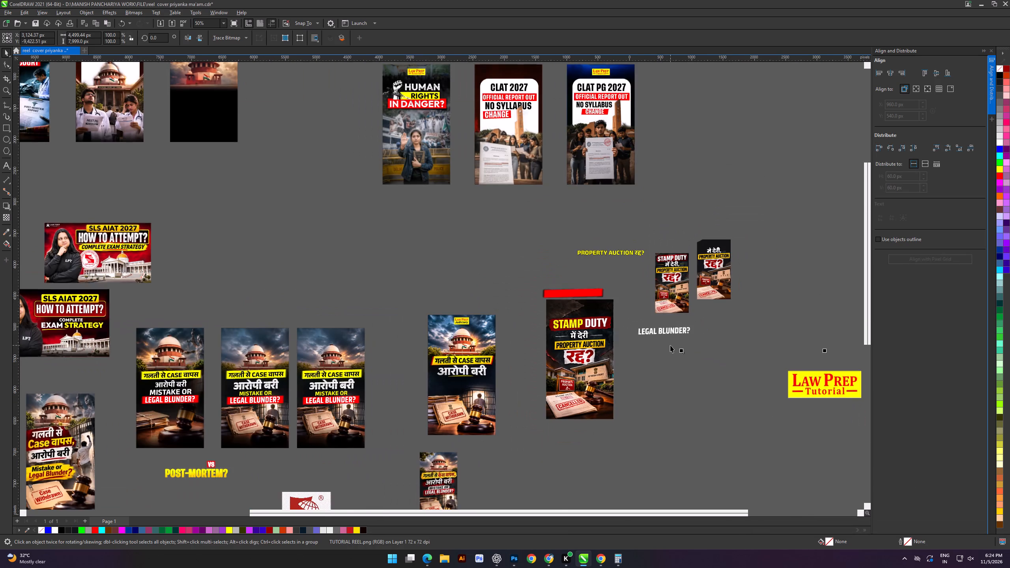
scroll(670, 345, "down", 1)
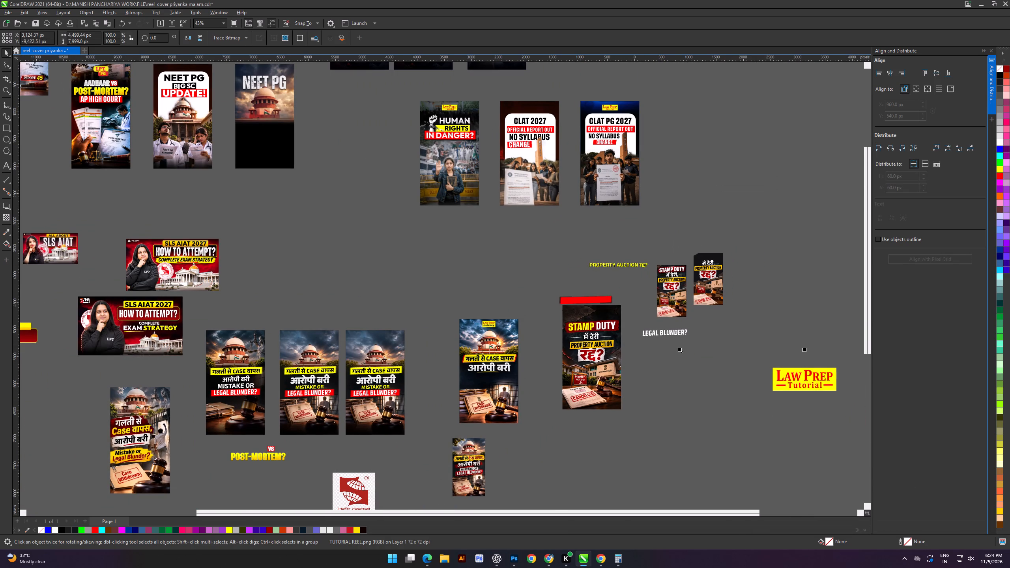
left_click_drag(96, 35, 54, 42)
type("1080")
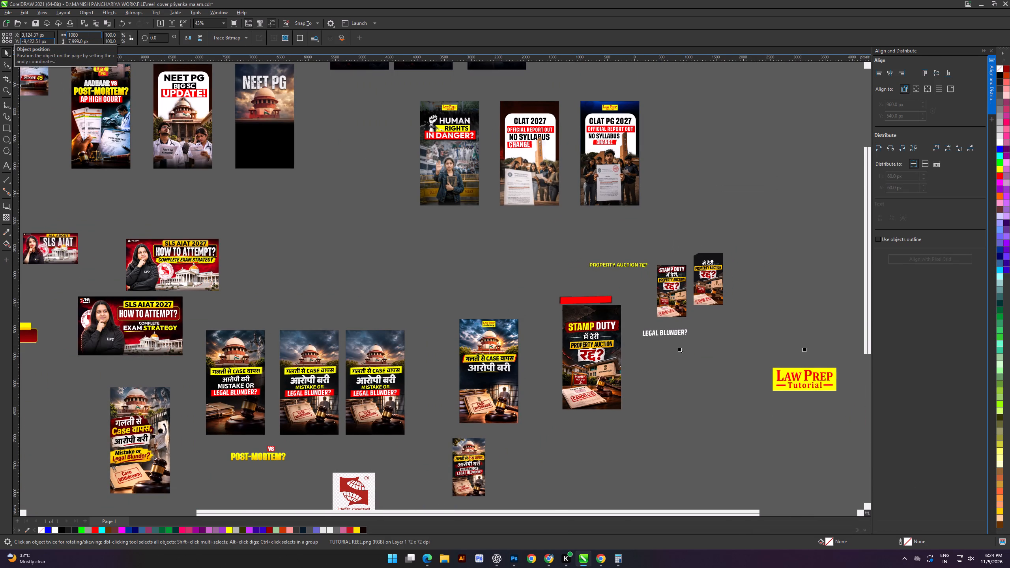
key("Tab")
key("1")
type("90")
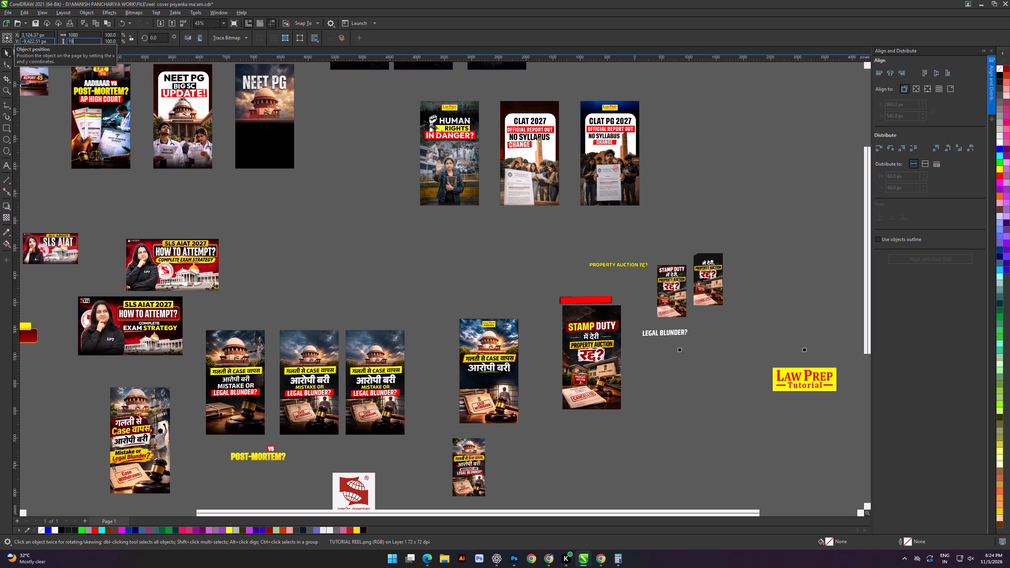
key("BackSpace")
type("20")
key("Return")
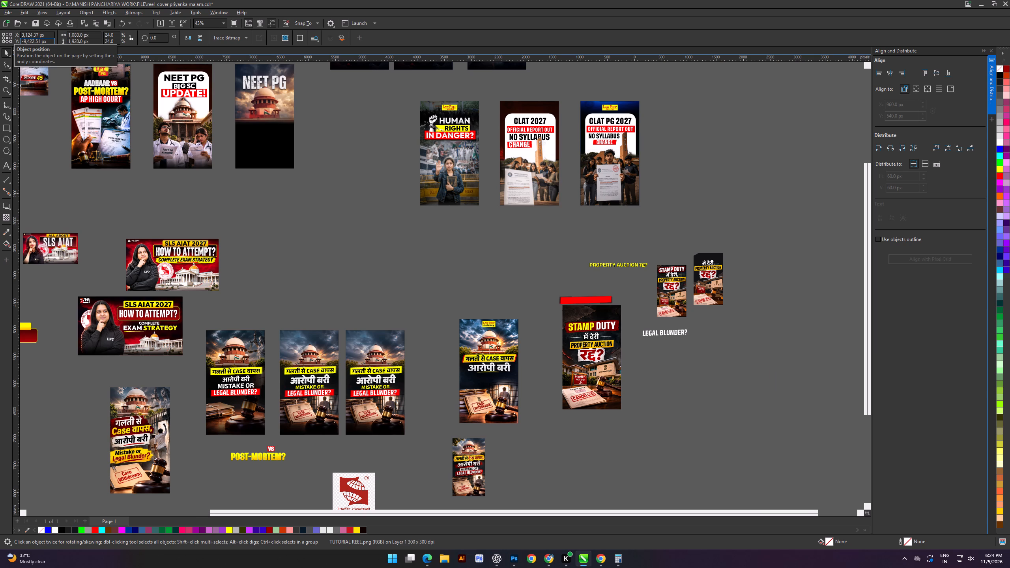
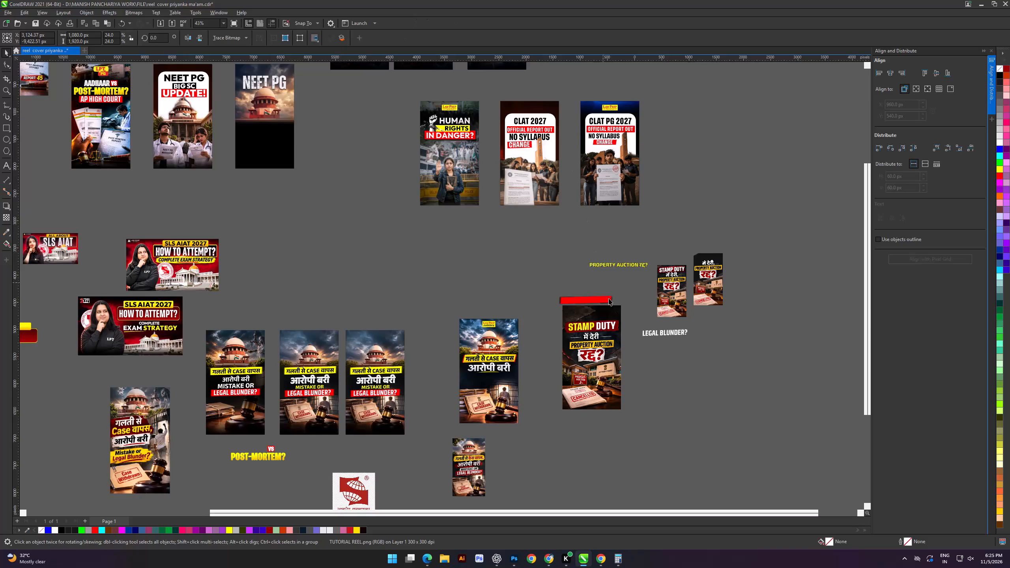
Move the Law Prep Tutorial logo image beside the "STAMP DUTY" cover and place it inside the cover's PowerClip.
scroll(610, 351, "up", 6)
scroll(628, 342, "down", 8)
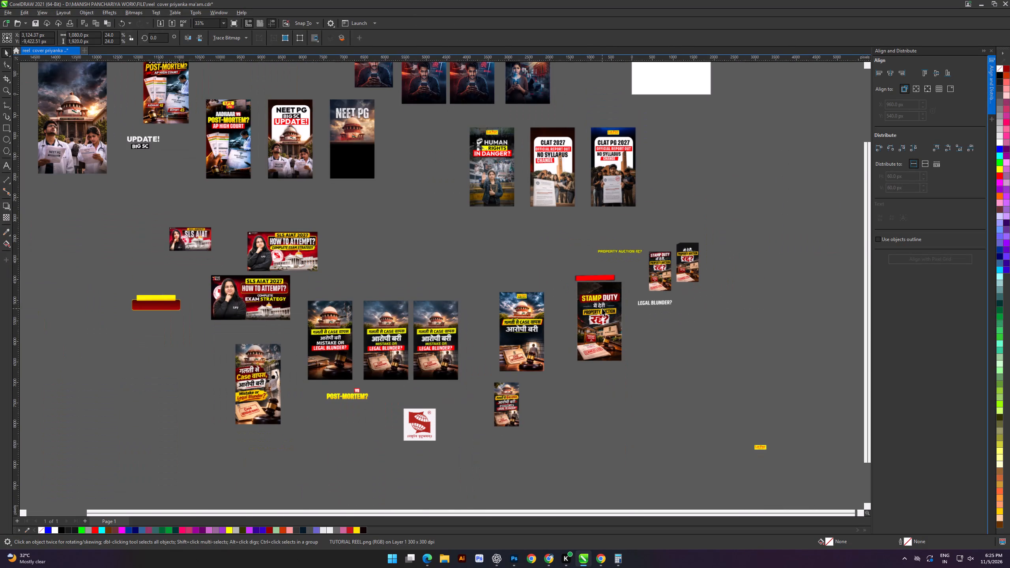
scroll(602, 308, "down", 5)
left_click_drag(768, 455, 681, 323)
scroll(678, 325, "up", 5)
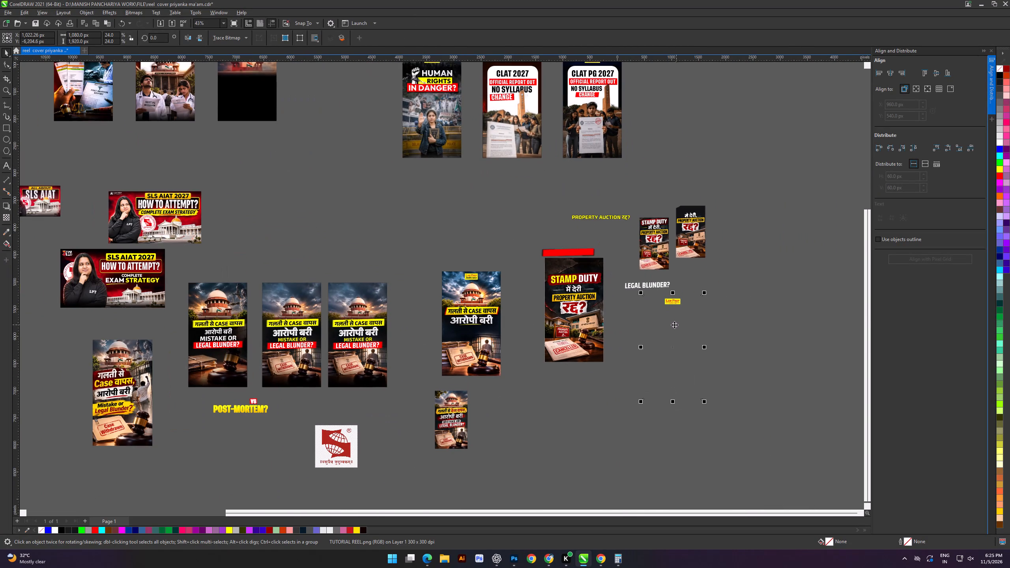
key("d")
left_click(582, 334)
left_click_drag(651, 351, 649, 346)
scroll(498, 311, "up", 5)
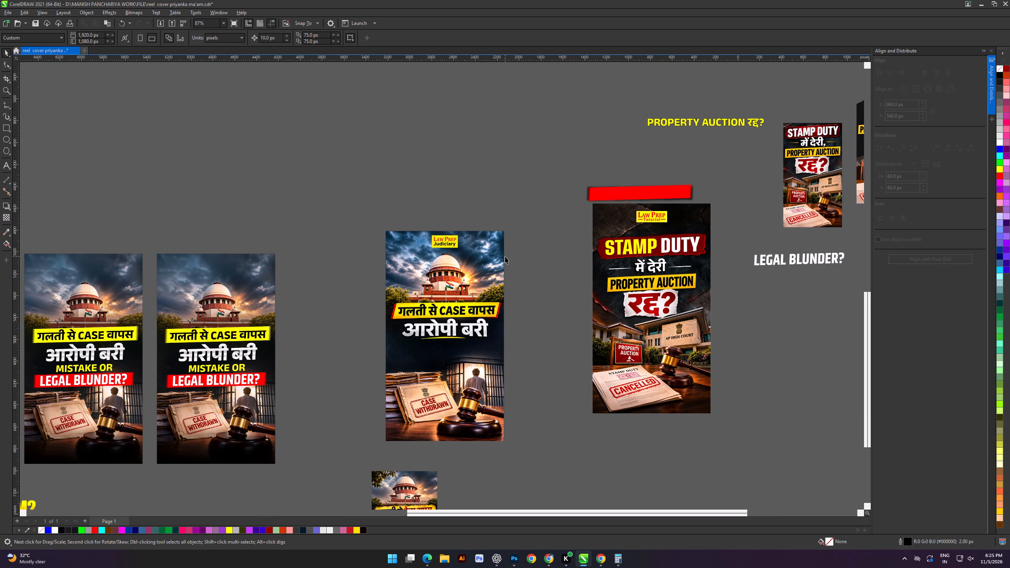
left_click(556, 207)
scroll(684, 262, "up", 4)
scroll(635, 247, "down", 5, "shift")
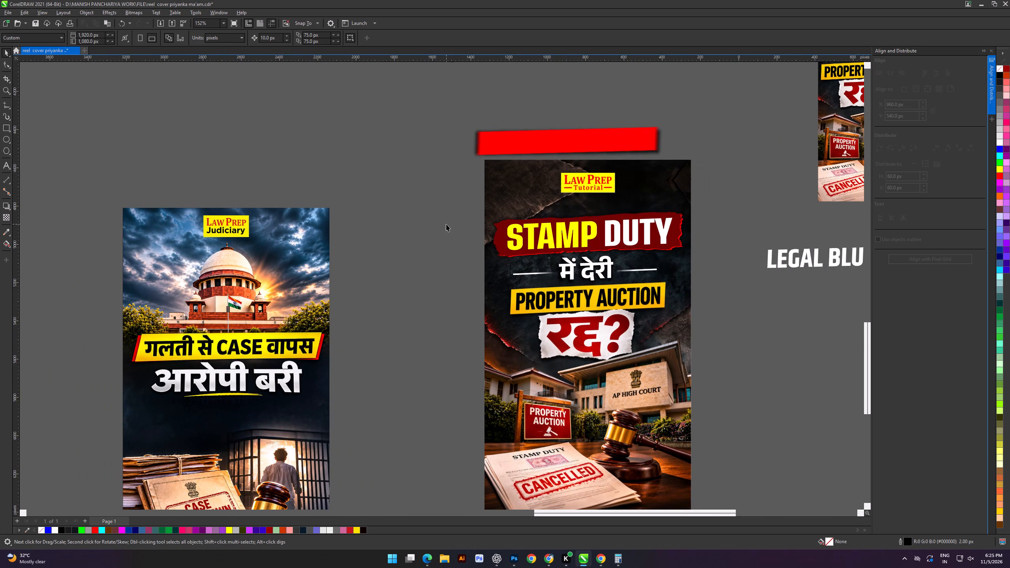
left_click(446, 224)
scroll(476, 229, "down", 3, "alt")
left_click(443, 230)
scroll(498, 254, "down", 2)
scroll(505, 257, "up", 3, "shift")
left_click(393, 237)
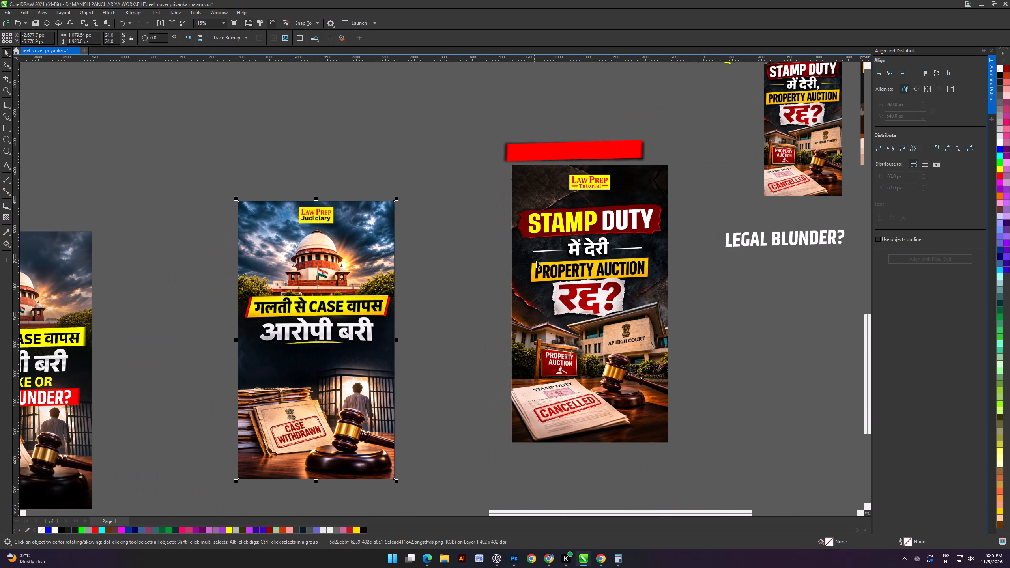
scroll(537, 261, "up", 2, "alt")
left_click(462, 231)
Move the spare red banner up and away from the top edge of the "STAMP DUTY" cover.
left_click_drag(554, 173, 497, 121)
left_click(486, 165)
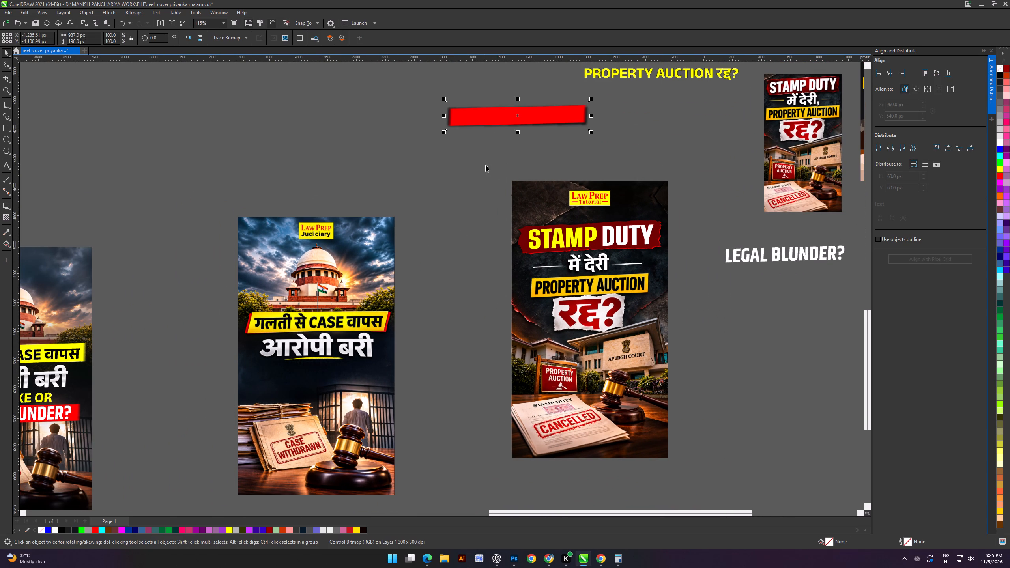
left_click_drag(474, 174, 439, 278)
Copy the black fade rectangle from inside the rightmost "LEGAL BLUNDER?" cover's PowerClip and paste it onto the page outside it.
scroll(433, 282, "down", 3)
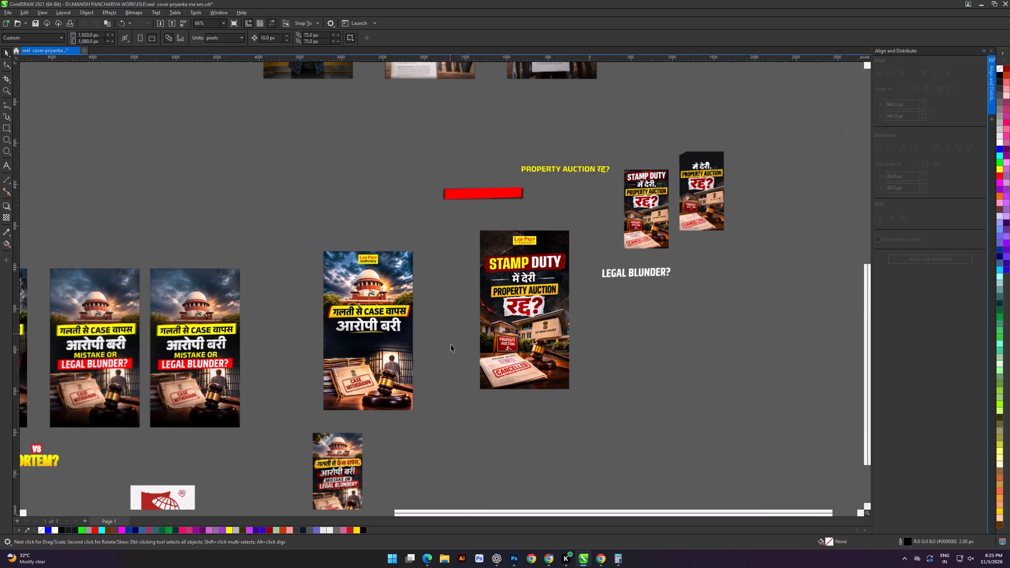
scroll(451, 344, "down", 4)
double_click(202, 374)
left_click(202, 411)
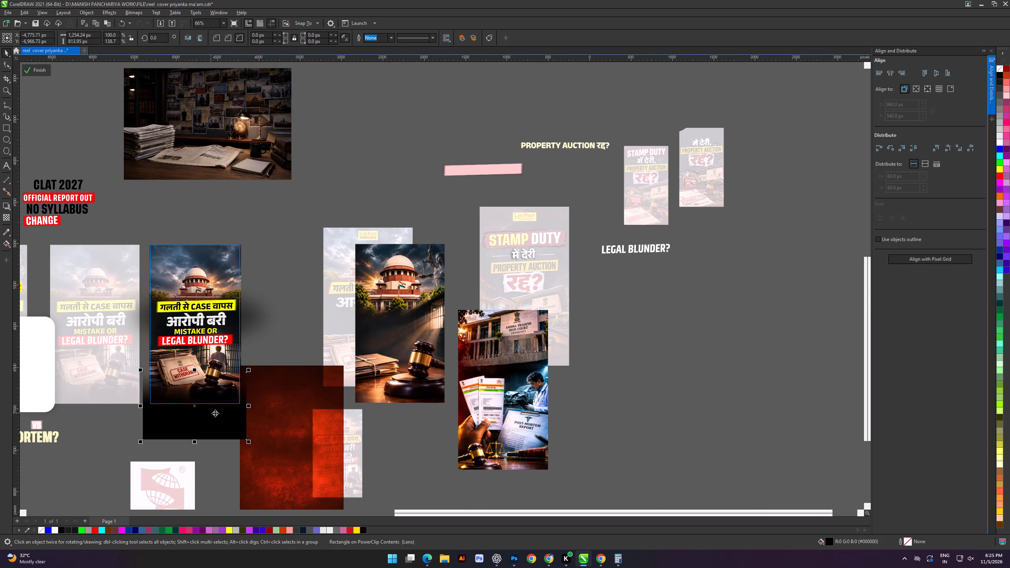
key("ctrl+x")
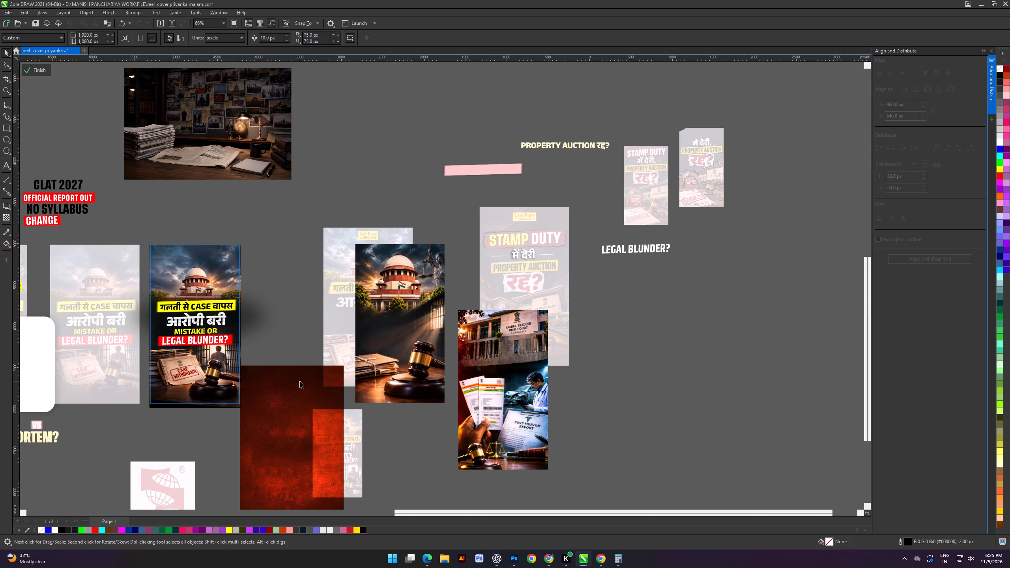
key("ctrl+z")
key("ctrl+c")
left_click(30, 67)
left_click(84, 169)
key("ctrl+v")
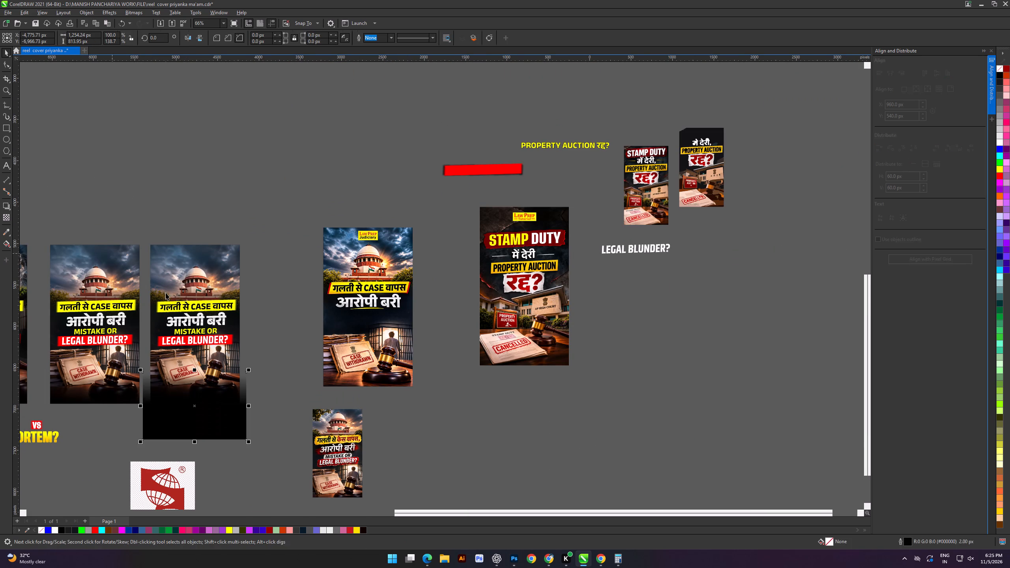
Position the black fade rectangle over the bottom edge of the "STAMP DUTY" cover and place it inside the cover's PowerClip.
left_click_drag(185, 426, 508, 397)
scroll(528, 382, "up", 7)
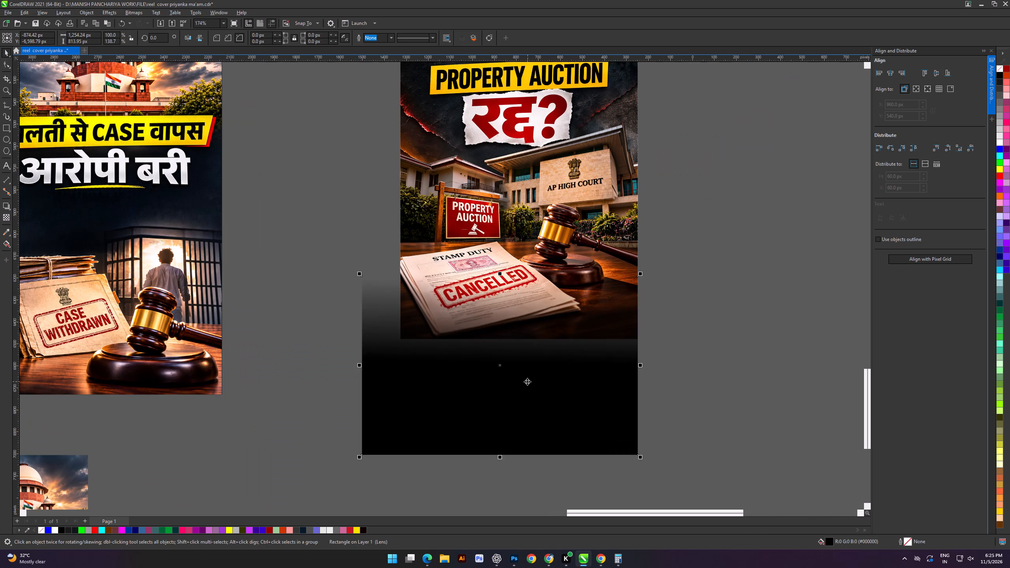
left_click_drag(530, 381, 548, 363)
left_click_drag(547, 363, 541, 366)
key("d")
left_click(591, 174)
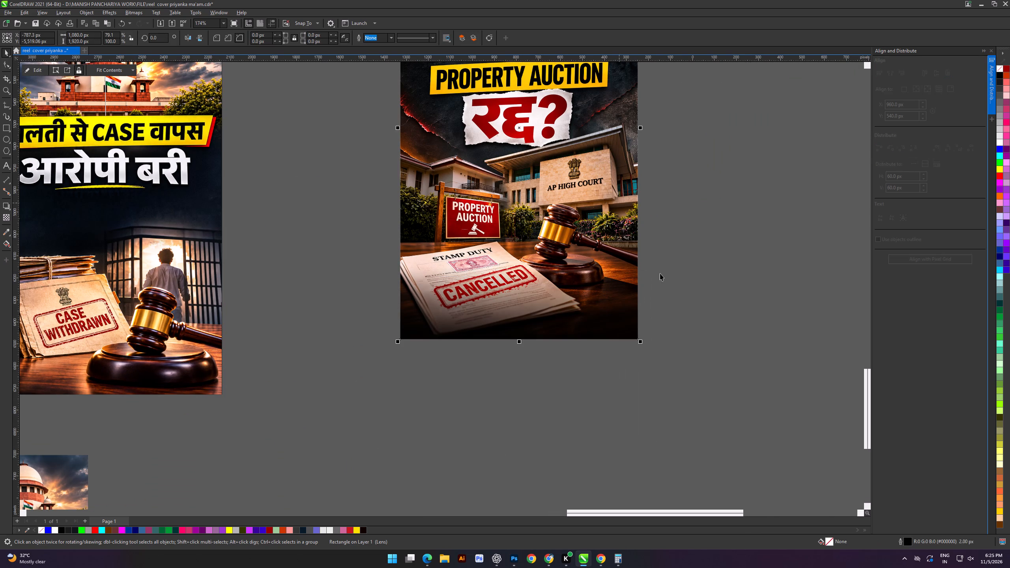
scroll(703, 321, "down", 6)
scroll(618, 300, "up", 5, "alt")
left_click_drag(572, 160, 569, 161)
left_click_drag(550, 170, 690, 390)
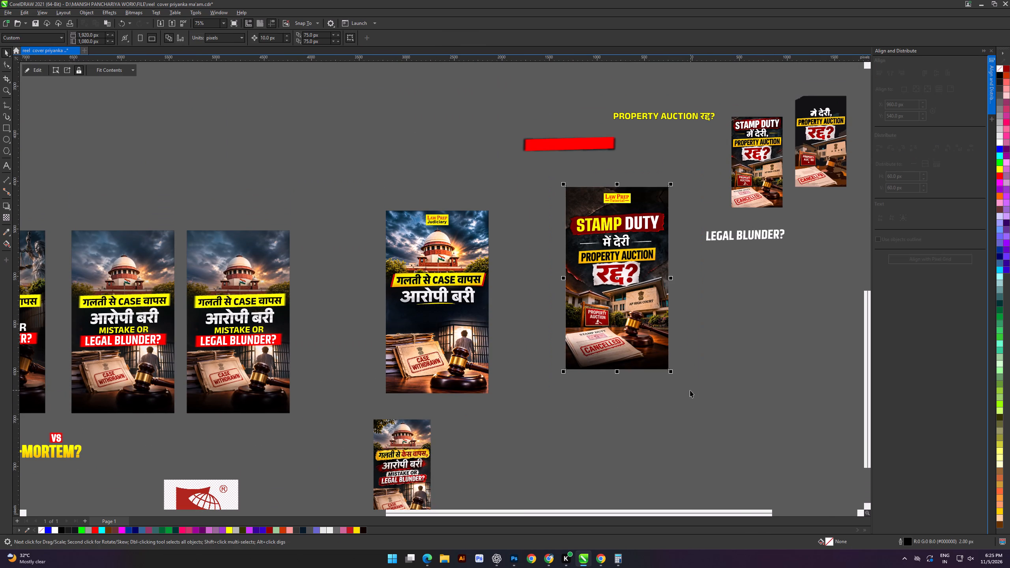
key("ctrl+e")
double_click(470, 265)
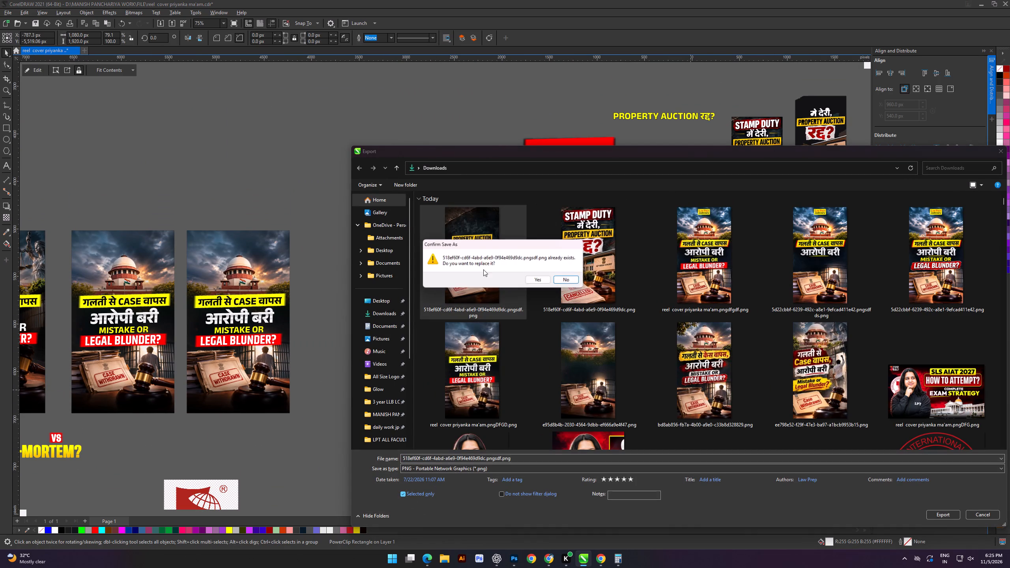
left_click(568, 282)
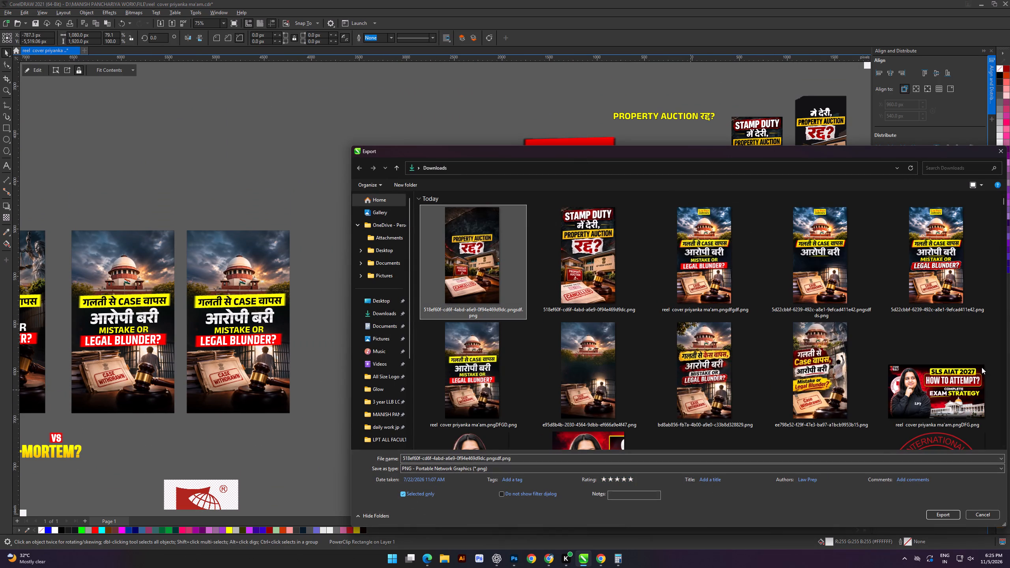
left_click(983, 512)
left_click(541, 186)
Export only the selected "STAMP DUTY" cover as a PNG to Downloads, adding "dfds" to the suggested file name.
left_click_drag(543, 173, 685, 389)
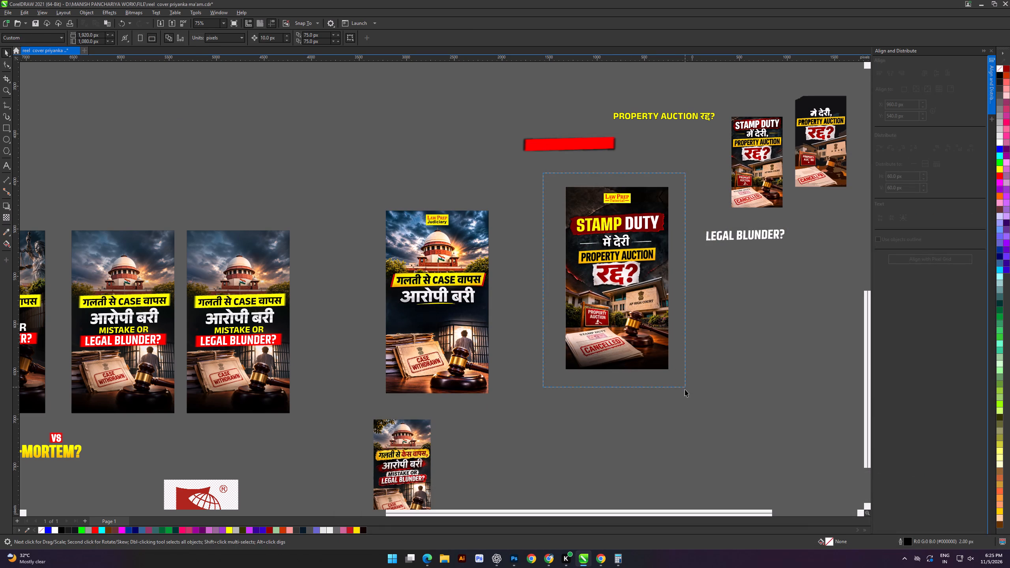
left_click_drag(685, 389, 684, 390)
key("ctrl+e")
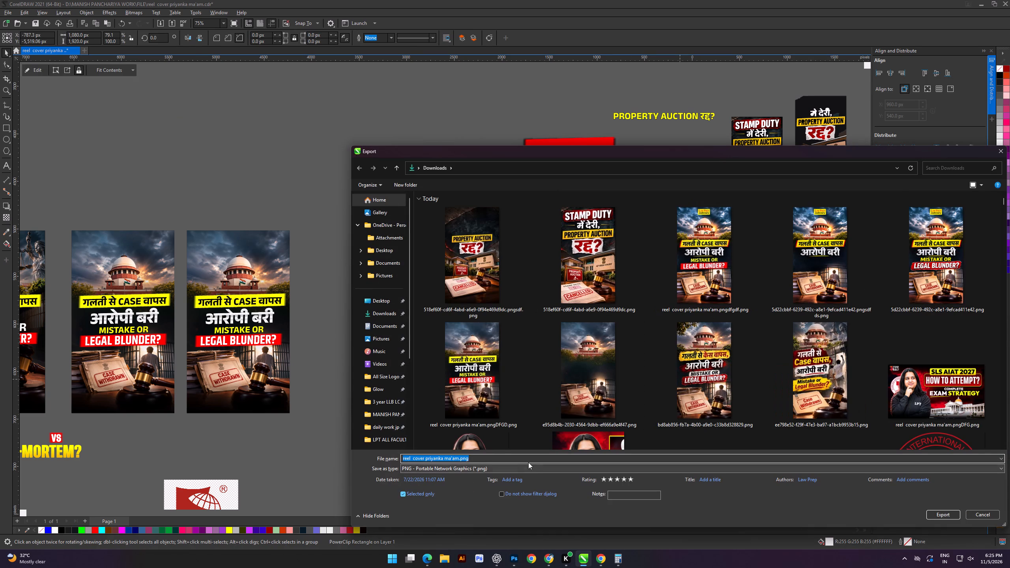
left_click(529, 459)
left_click(531, 459)
type("dfds")
key("Return")
key("Return")
key("Return")
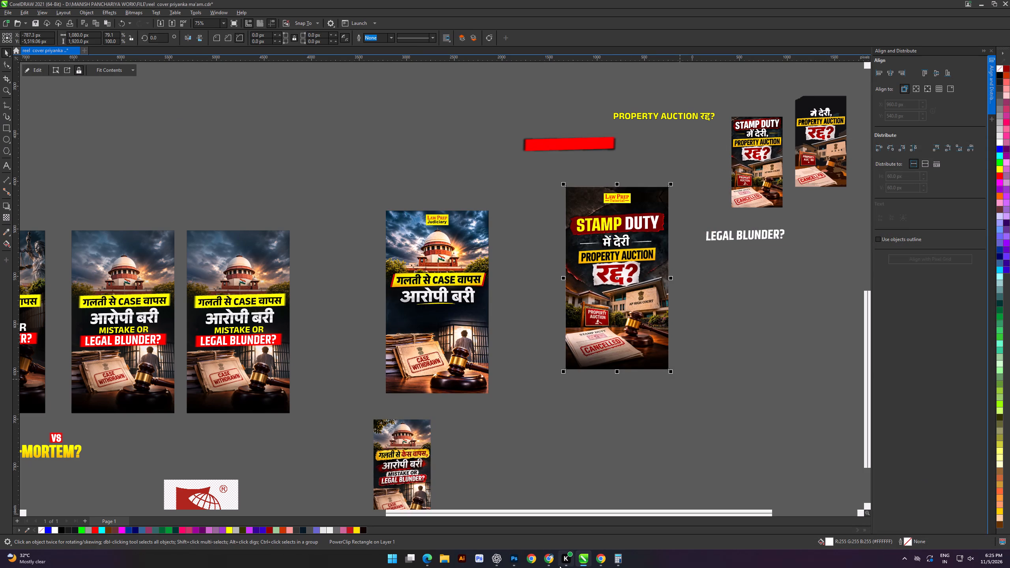
Switch to Photoshop and open the newly exported "STAMP DUTY" cover PNG.
left_click(519, 563)
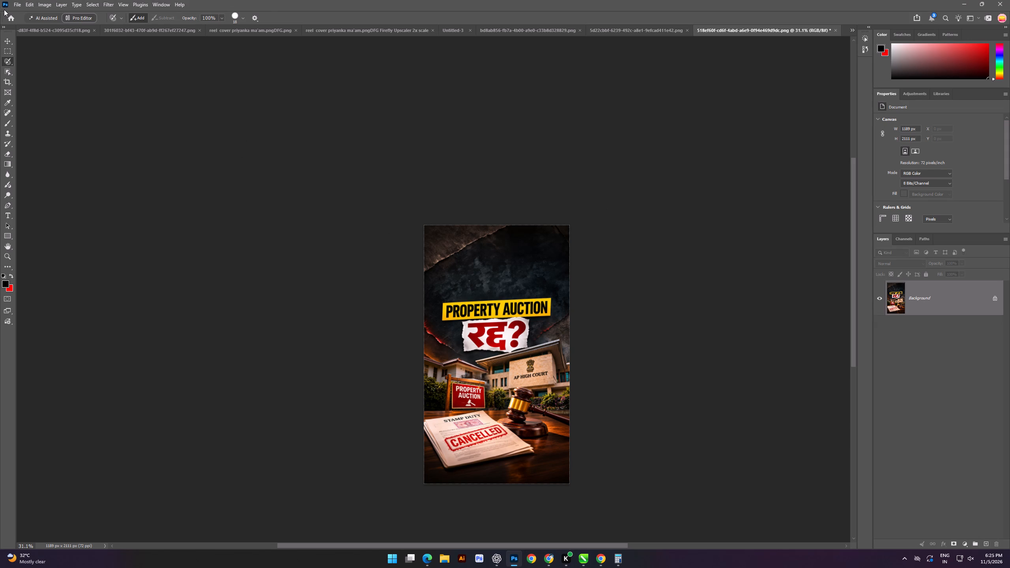
left_click(12, 18)
left_click(25, 74)
double_click(115, 118)
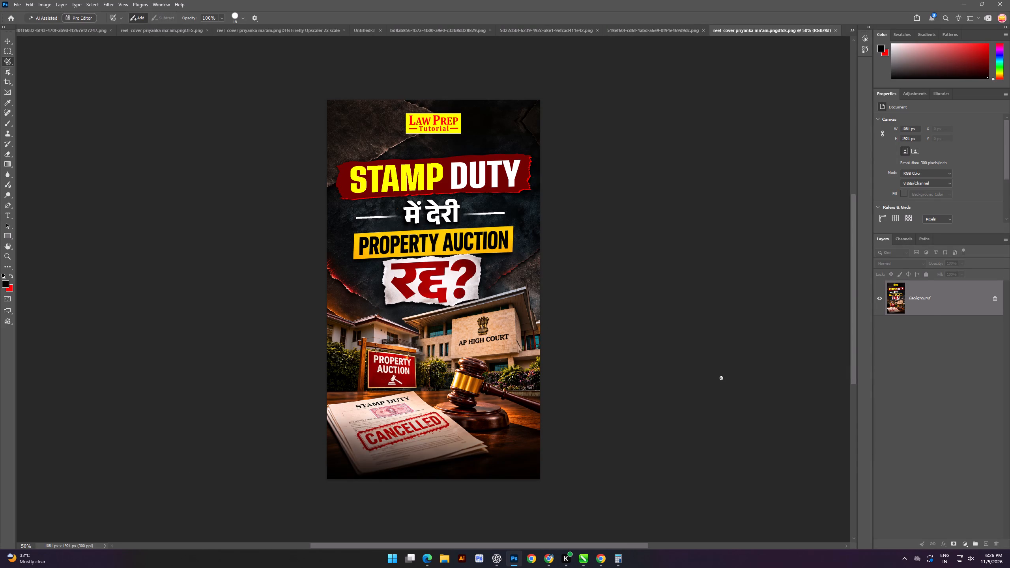
Convert the cover's Background layer to a smart object.
right_click(949, 288)
left_click(943, 381)
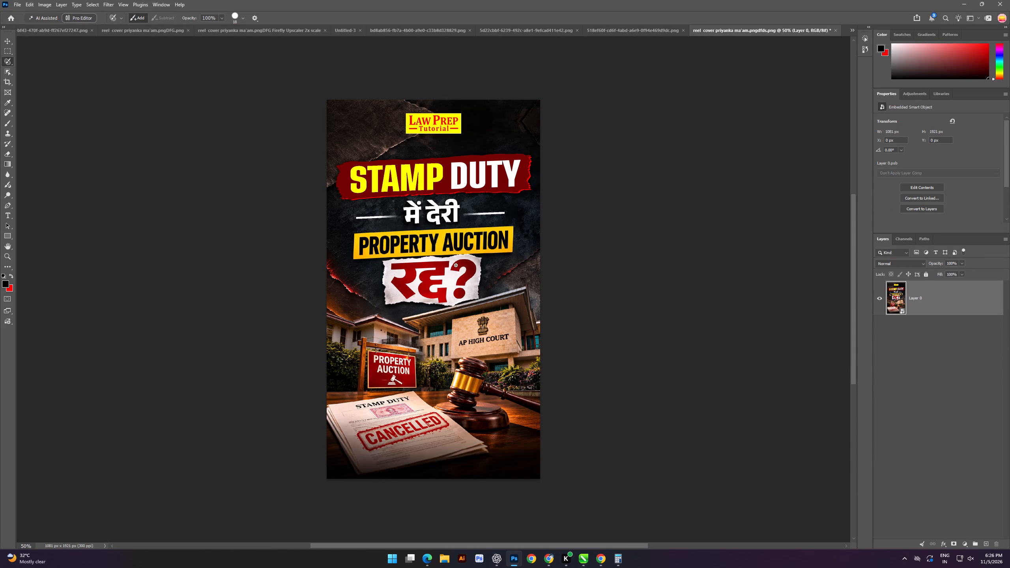
In the Camera Raw Filter, set Texture +75, Clarity +16, Dehaze +20, Vignette +4, Grain 30 and Glow 17.
key("ctrl+shift+a")
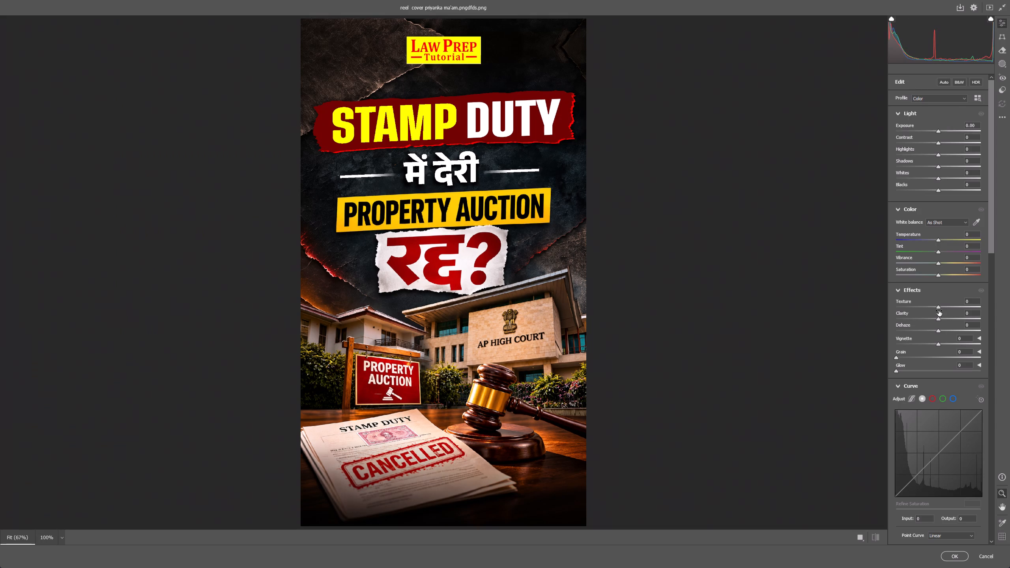
left_click_drag(939, 306, 971, 308)
left_click_drag(937, 315, 959, 318)
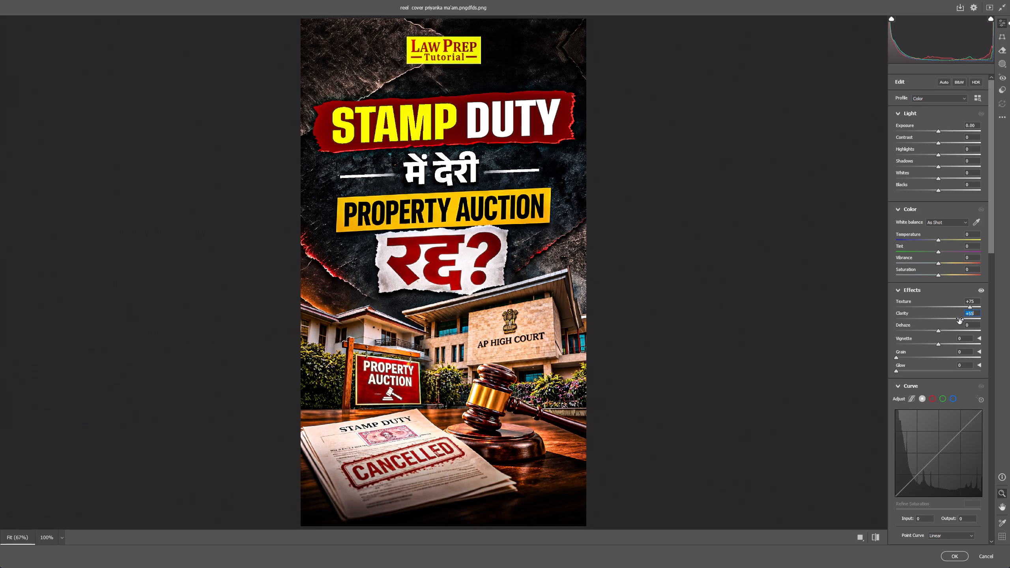
left_click_drag(959, 318, 944, 319)
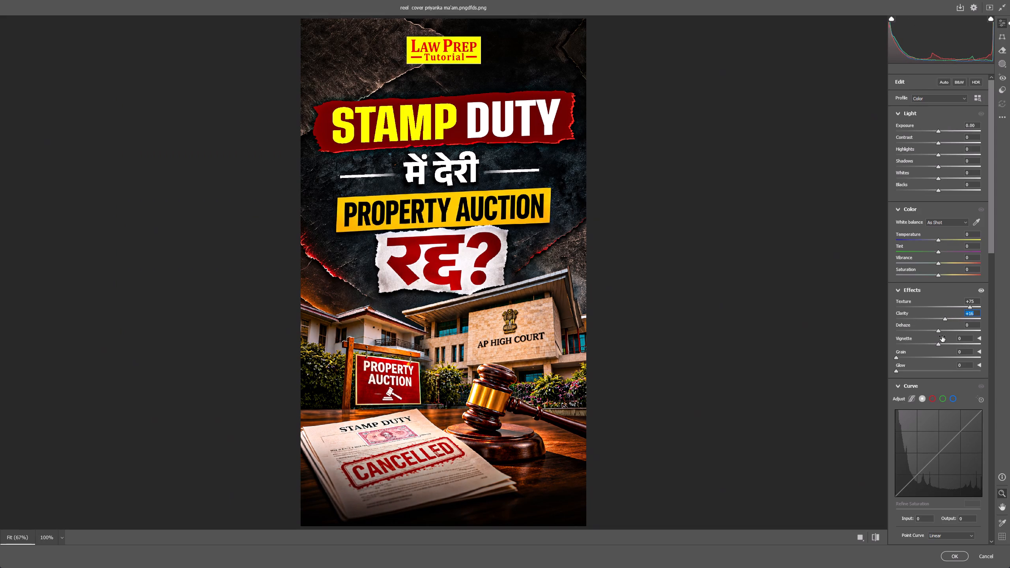
left_click_drag(939, 333, 947, 331)
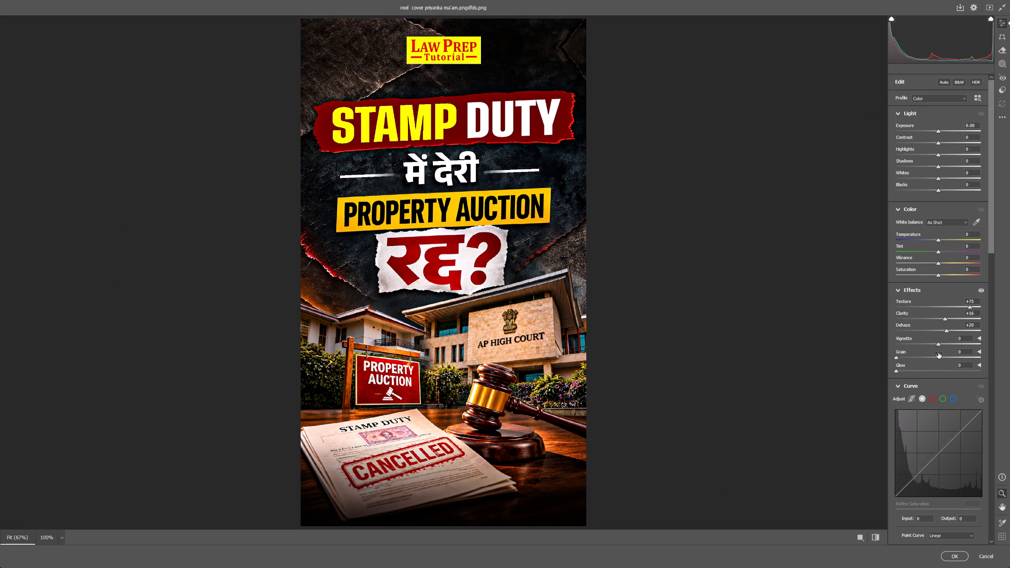
left_click_drag(939, 345, 932, 341)
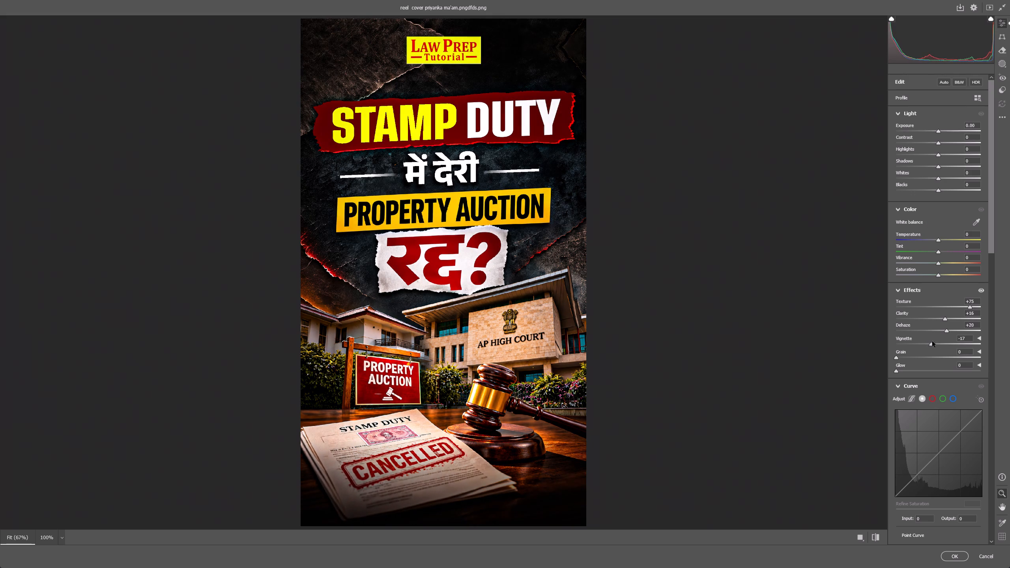
left_click_drag(932, 341, 941, 338)
left_click_drag(903, 352, 915, 353)
left_click_drag(900, 370, 910, 369)
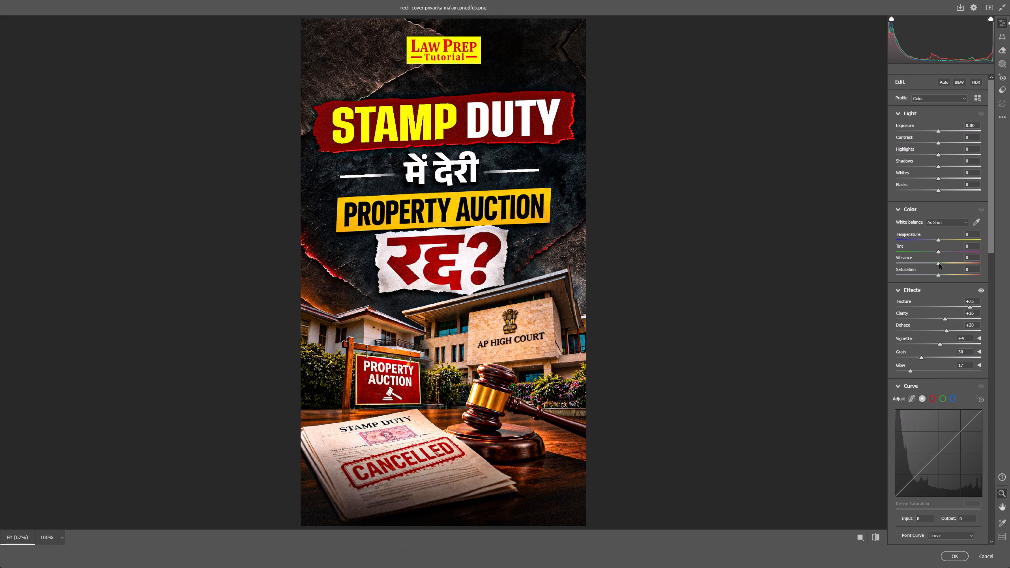
Set Vibrance +2, Exposure +0.15, Whites +21 and Blacks +3, and apply the Camera Raw Filter.
left_click(939, 264)
left_click(937, 131)
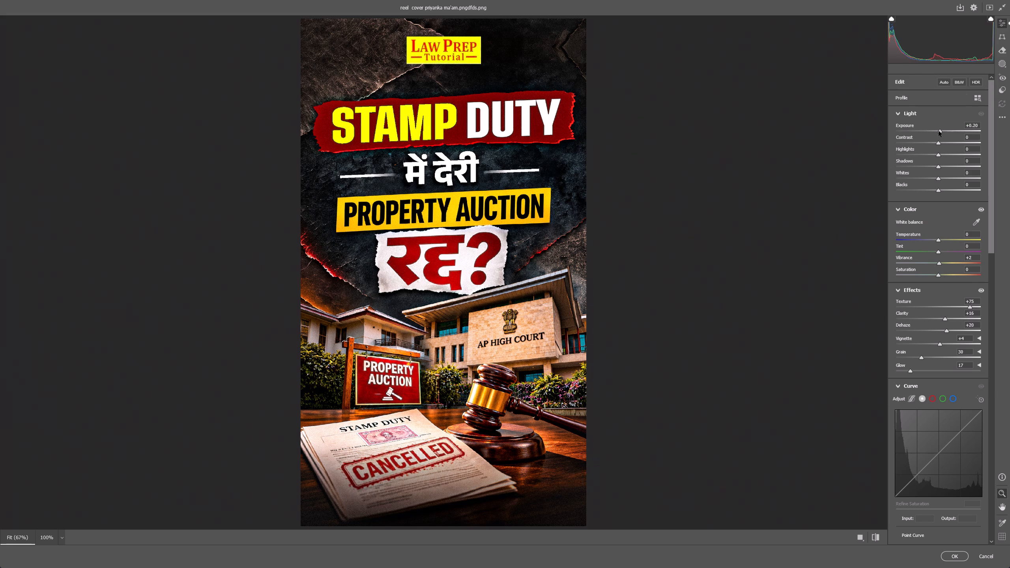
left_click_drag(939, 177, 948, 177)
left_click(940, 191)
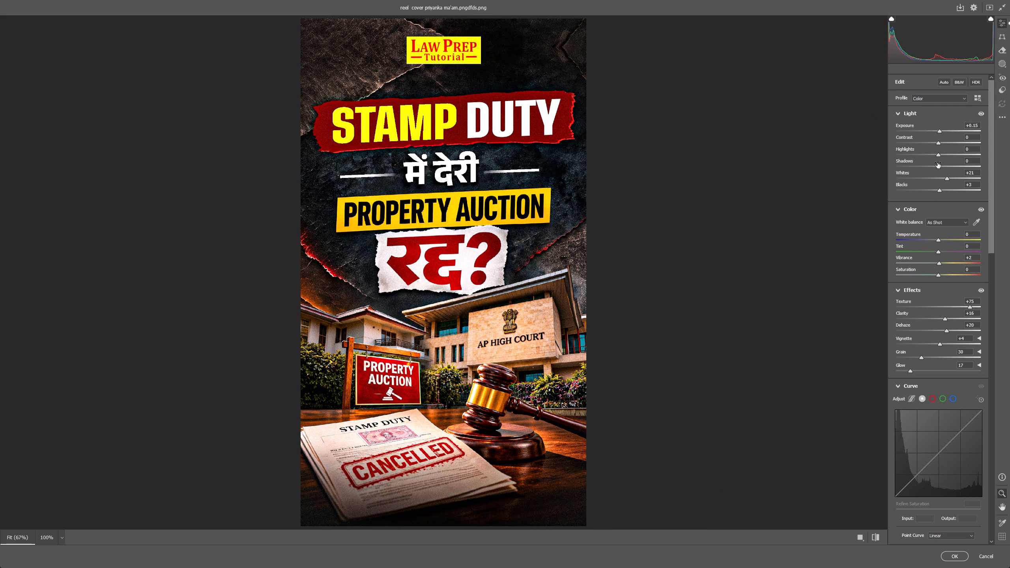
left_click_drag(939, 167, 939, 163)
left_click(954, 557)
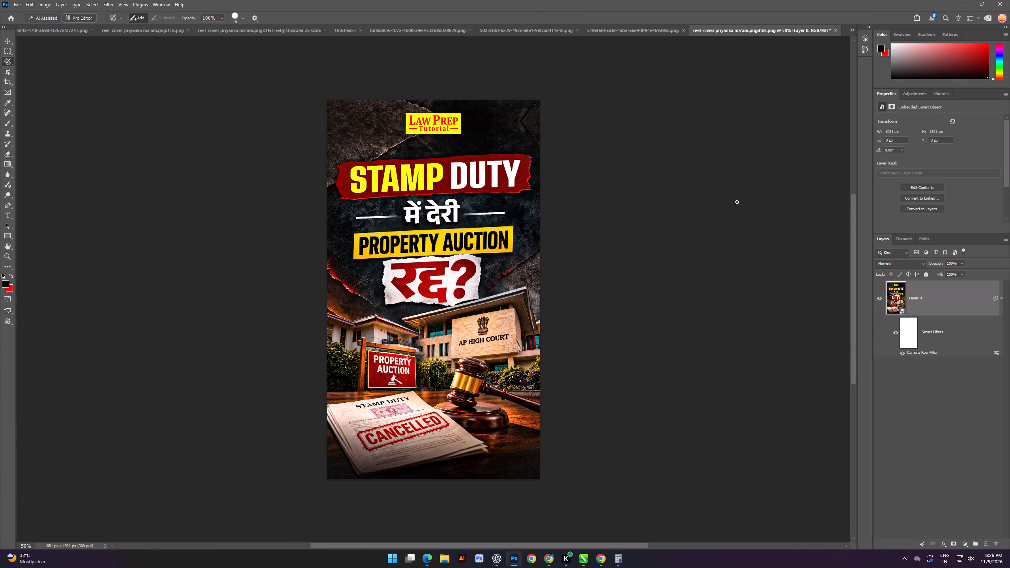
Open the Image Size settings for the filtered cover.
scroll(446, 244, "up", 1)
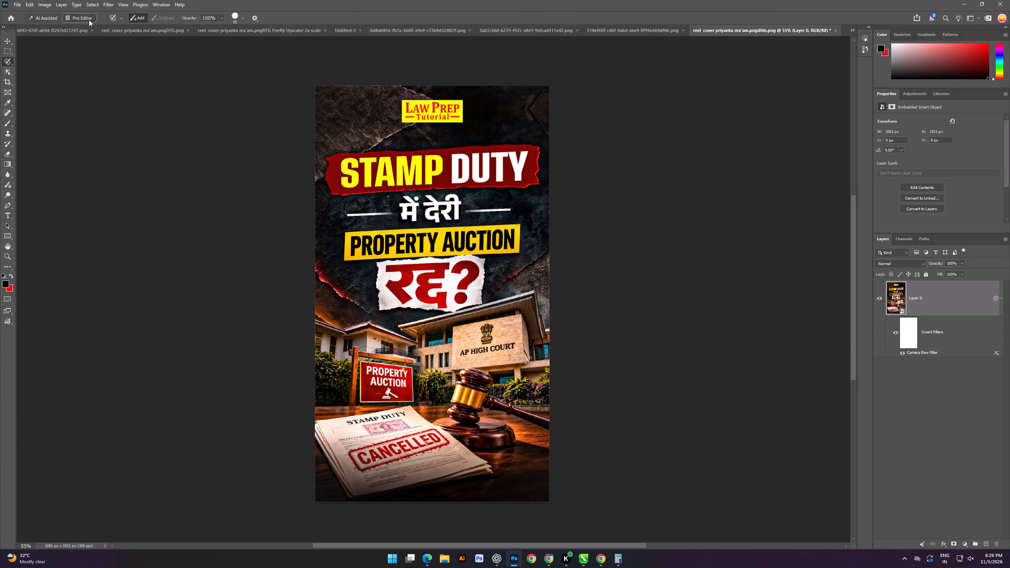
left_click(46, 2)
left_click(70, 65)
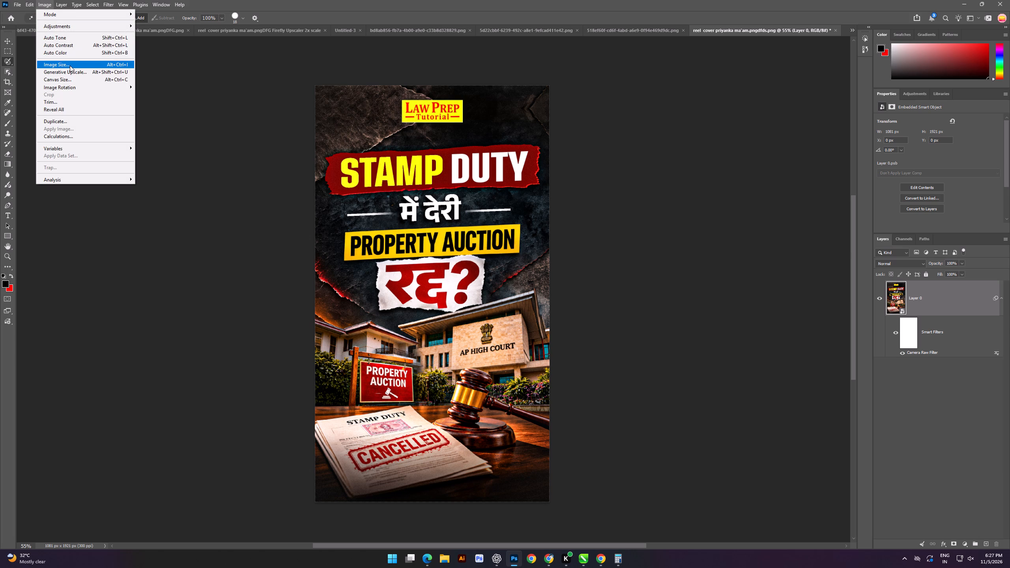
Resize the cover by setting its resolution to 480 pixels/inch with automatic resampling, and view the whole result.
left_click_drag(429, 150, 410, 155)
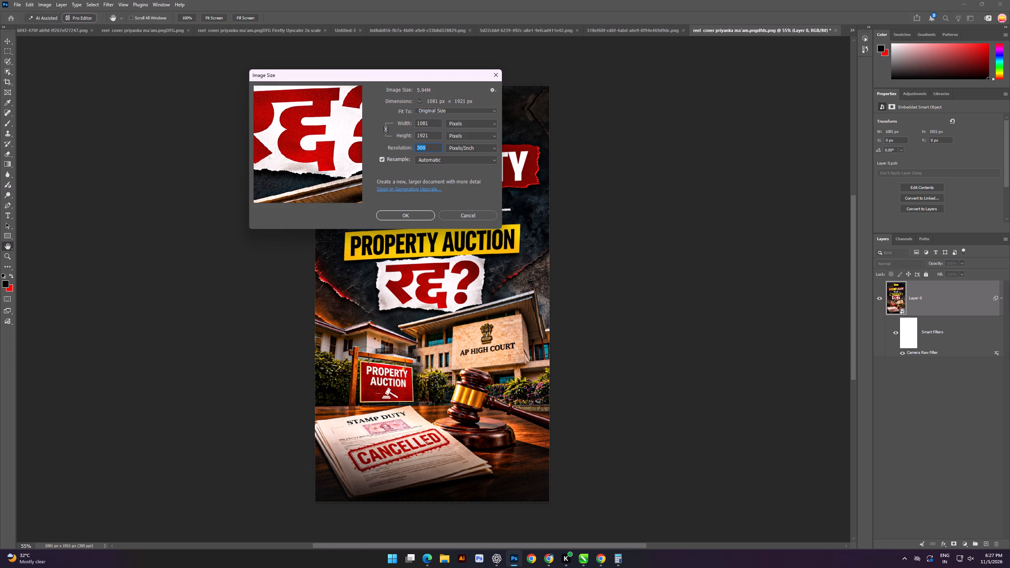
left_click_drag(410, 155, 400, 157)
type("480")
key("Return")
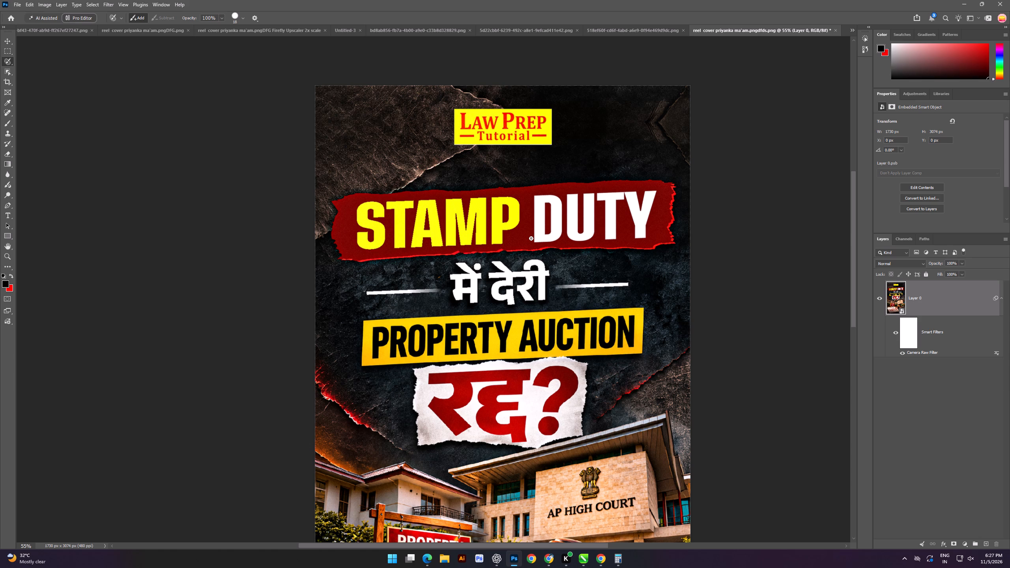
scroll(519, 165, "down", 6)
scroll(511, 196, "up", 1)
scroll(507, 207, "down", 3)
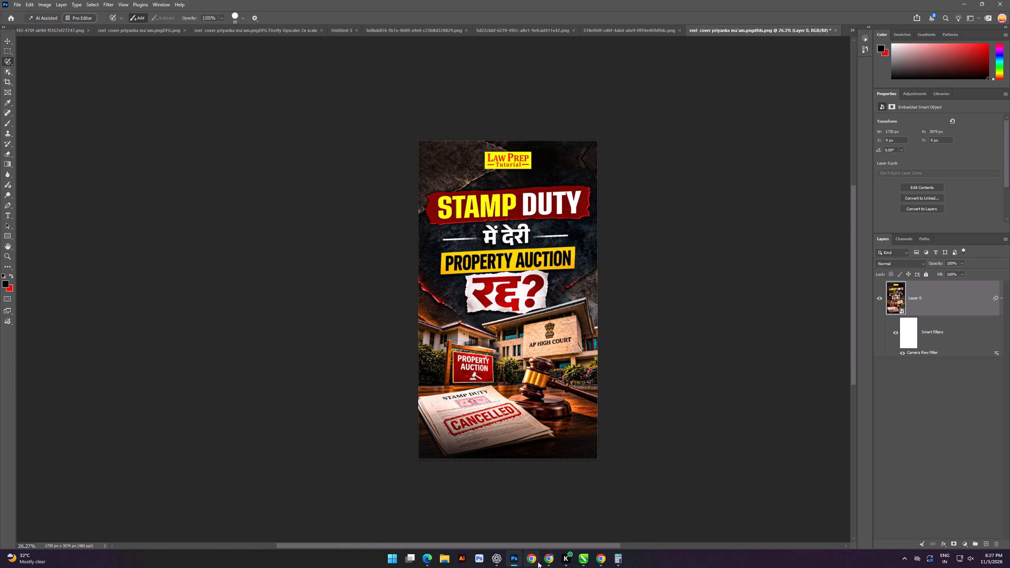
Bring up the open Chrome windows to switch to the browser.
left_click(542, 558)
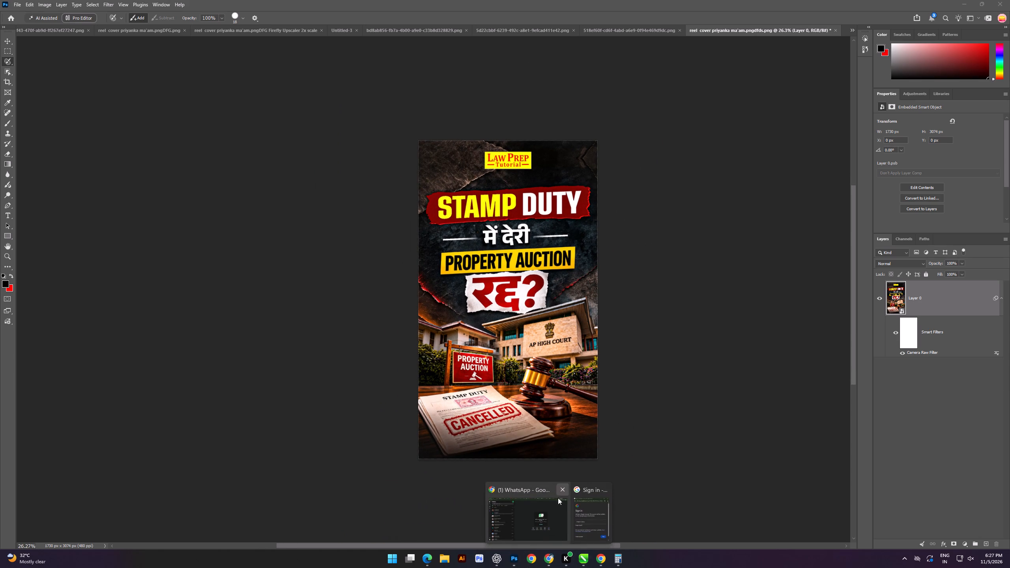